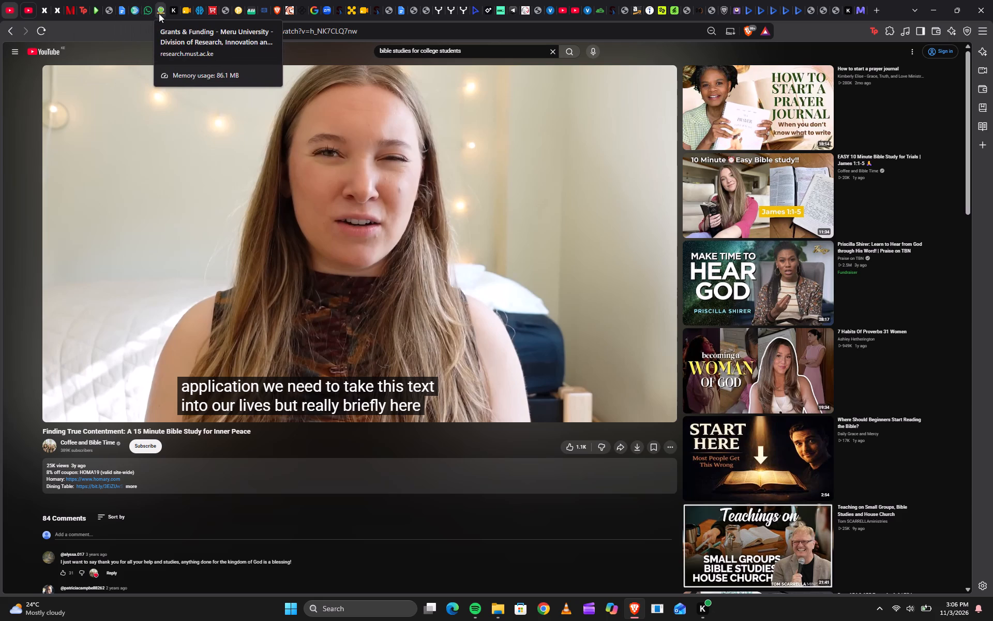
Switch to the open WorldQuant BRAIN Research Consultant Program page.
{"action": "left_click_drag", "start_coordinate": [199, 0], "coordinate": [206, 0]}
{"action": "right_click_drag", "start_coordinate": [199, 0], "coordinate": [206, 0]}
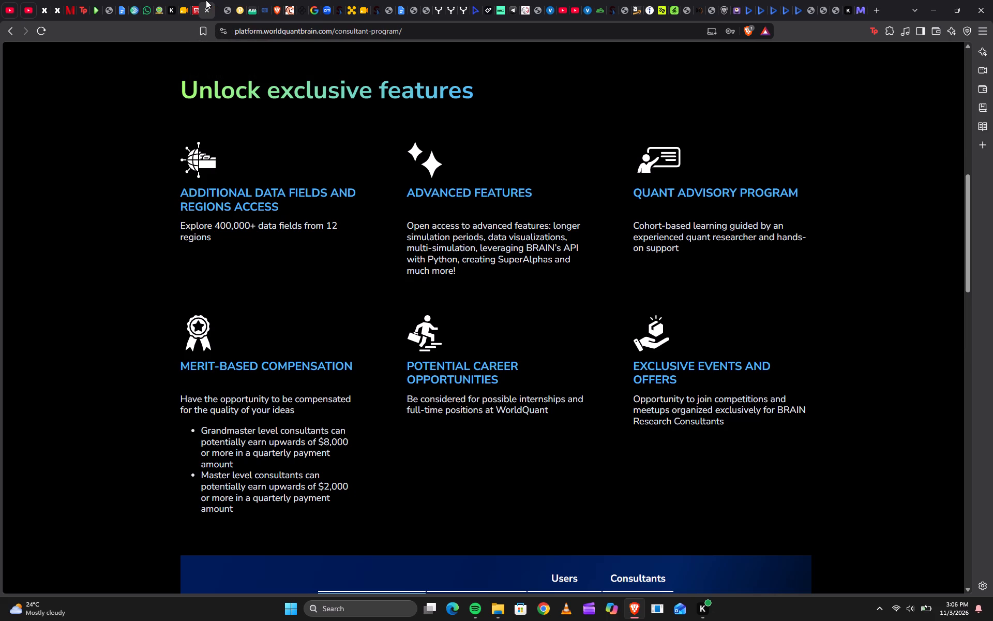
{"action": "left_click_drag", "start_coordinate": [206, 0], "coordinate": [211, 0]}
{"action": "right_click_drag", "start_coordinate": [206, 0], "coordinate": [211, 0]}
{"action": "middle_click", "coordinate": [208, 0]}
{"action": "middle_click", "coordinate": [210, 0]}
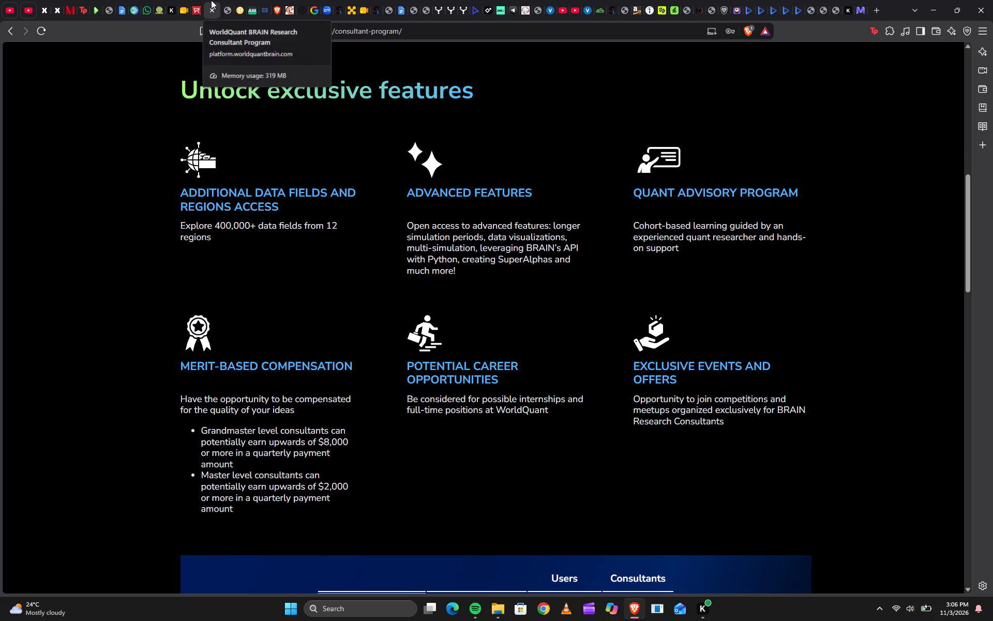
{"action": "left_click_drag", "start_coordinate": [211, 0], "coordinate": [214, 0]}
{"action": "right_click_drag", "start_coordinate": [211, 0], "coordinate": [214, 0]}
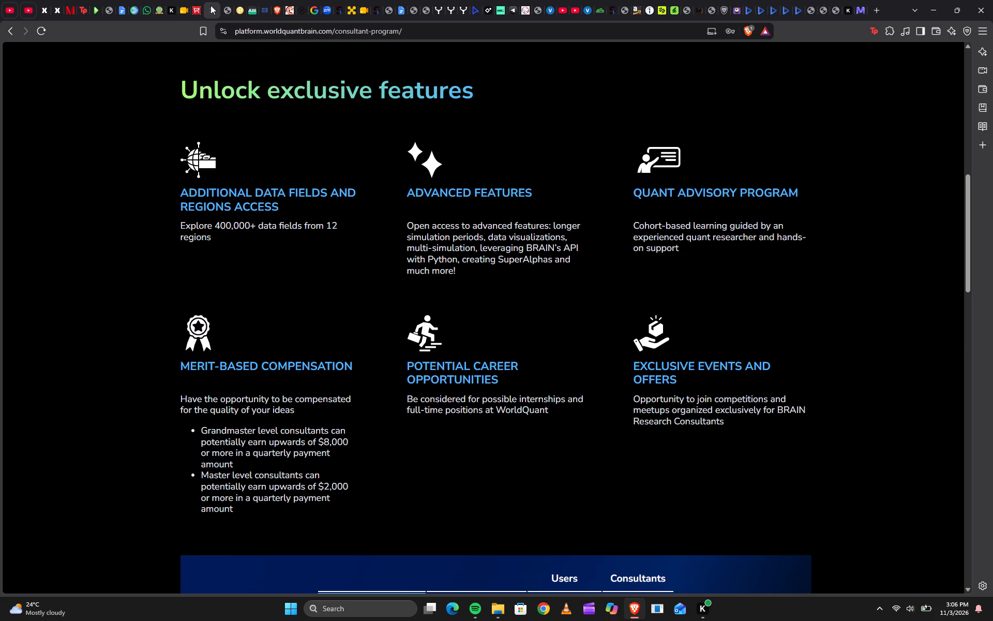
Look over the consultant program page from its exclusive features up to the top of the page.
{"action": "scroll", "coordinate": [129, 92], "scroll_direction": "up", "scroll_amount": 4}
{"action": "scroll", "coordinate": [129, 92], "scroll_direction": "down", "scroll_amount": 1}
{"action": "scroll", "coordinate": [129, 92], "scroll_direction": "up", "scroll_amount": 1}
{"action": "scroll", "coordinate": [129, 93], "scroll_direction": "down", "scroll_amount": 2}
{"action": "scroll", "coordinate": [129, 93], "scroll_direction": "up", "scroll_amount": 3}
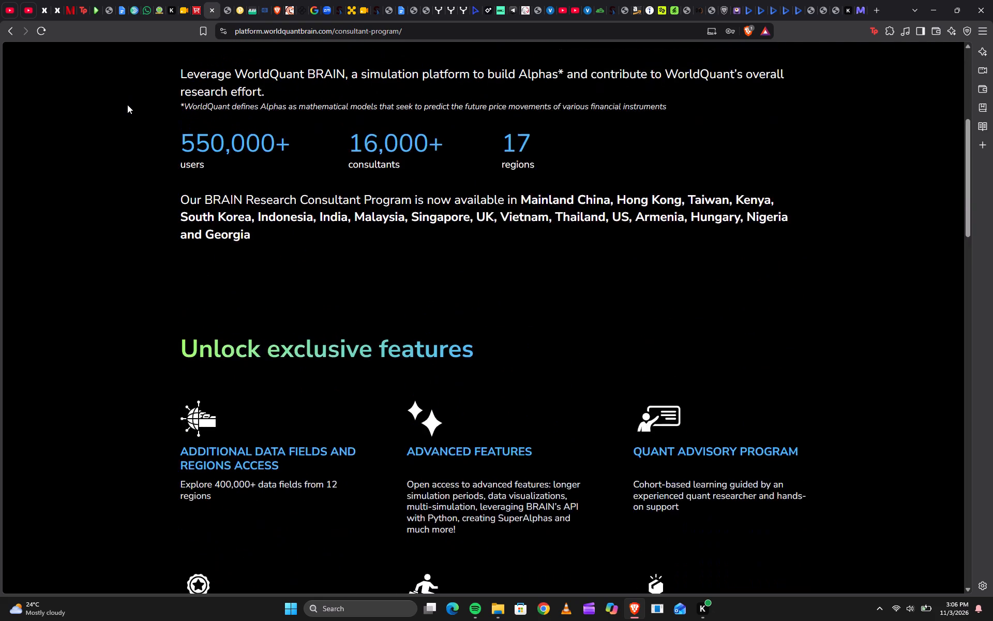
{"action": "scroll", "coordinate": [127, 105], "scroll_direction": "up", "scroll_amount": 2}
{"action": "scroll", "coordinate": [127, 105], "scroll_direction": "down", "scroll_amount": 1}
{"action": "scroll", "coordinate": [127, 105], "scroll_direction": "up", "scroll_amount": 14}
{"action": "scroll", "coordinate": [130, 101], "scroll_direction": "down", "scroll_amount": 1}
{"action": "scroll", "coordinate": [130, 101], "scroll_direction": "up", "scroll_amount": 3}
{"action": "scroll", "coordinate": [130, 101], "scroll_direction": "down", "scroll_amount": 1}
{"action": "scroll", "coordinate": [130, 101], "scroll_direction": "up", "scroll_amount": 1}
{"action": "scroll", "coordinate": [132, 100], "scroll_direction": "down", "scroll_amount": 3}
{"action": "scroll", "coordinate": [132, 99], "scroll_direction": "up", "scroll_amount": 1}
{"action": "scroll", "coordinate": [132, 99], "scroll_direction": "down", "scroll_amount": 3}
{"action": "scroll", "coordinate": [132, 99], "scroll_direction": "up", "scroll_amount": 2}
{"action": "scroll", "coordinate": [132, 99], "scroll_direction": "down", "scroll_amount": 2}
{"action": "scroll", "coordinate": [132, 99], "scroll_direction": "up", "scroll_amount": 1}
{"action": "scroll", "coordinate": [132, 99], "scroll_direction": "down", "scroll_amount": 2}
{"action": "scroll", "coordinate": [193, 61], "scroll_direction": "up", "scroll_amount": 6}
In the Simulate workspace, replace Simulation 4 and Simulation 5 with a new blank simulation.
{"action": "left_click", "coordinate": [153, 52]}
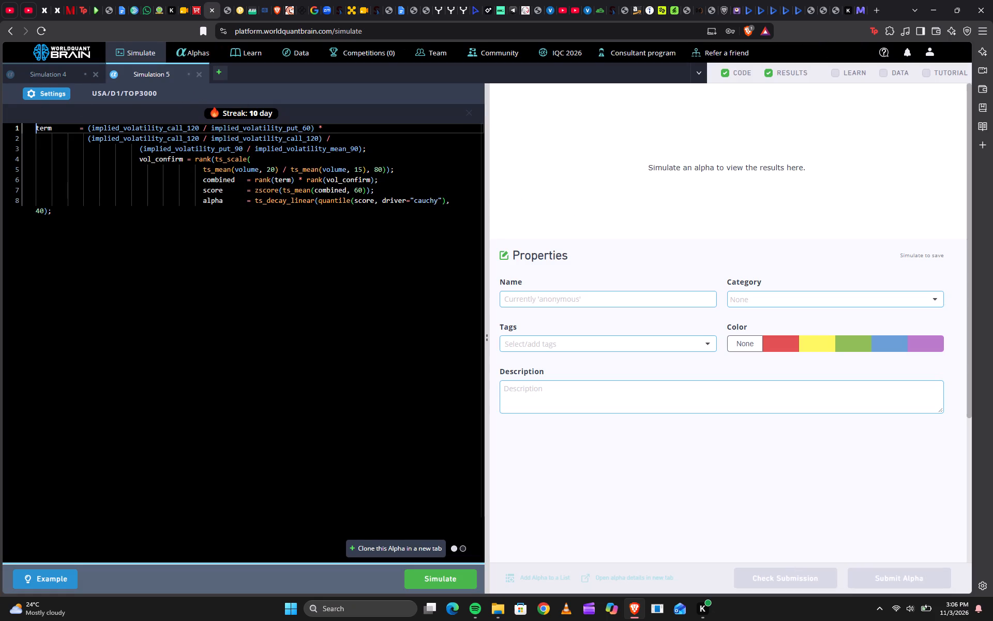
{"action": "left_click", "coordinate": [219, 71]}
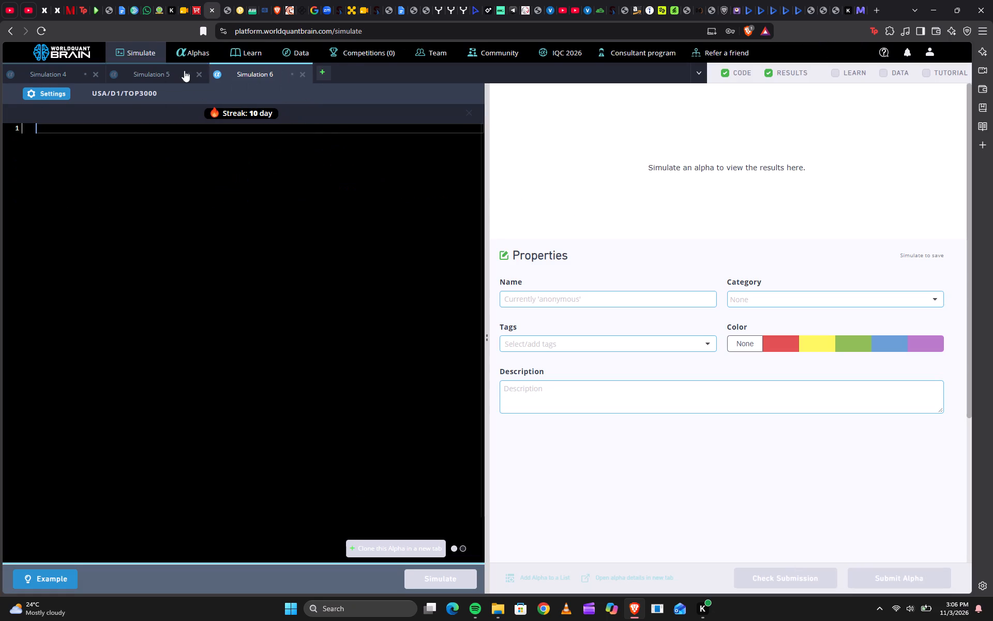
{"action": "left_click", "coordinate": [94, 73]}
{"action": "left_click", "coordinate": [94, 73]}
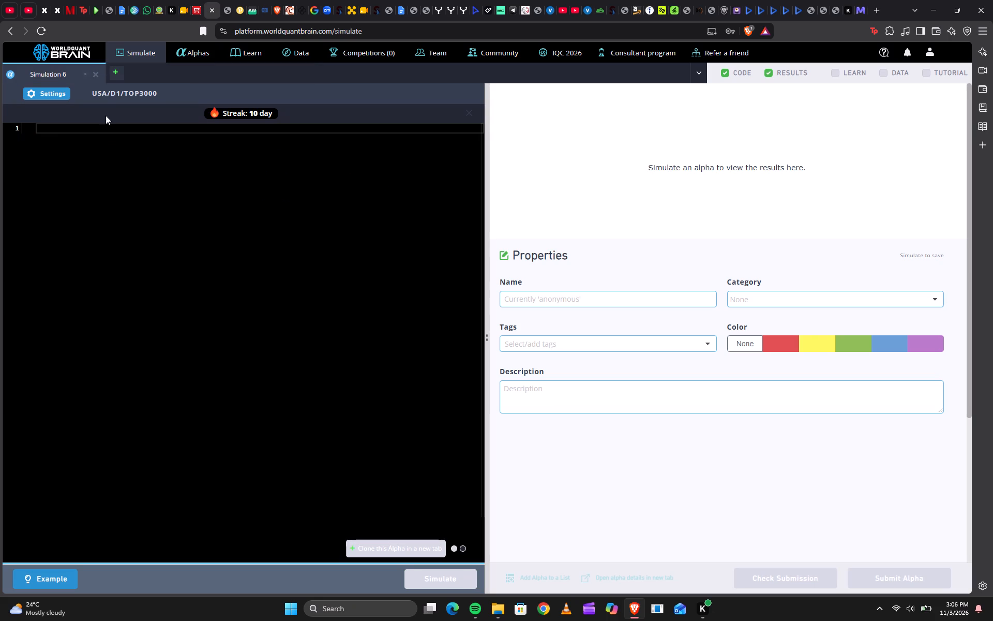
Load the example alpha ts_rank(operating_income,252) into the blank simulation and simulate it.
{"action": "left_click", "coordinate": [44, 574]}
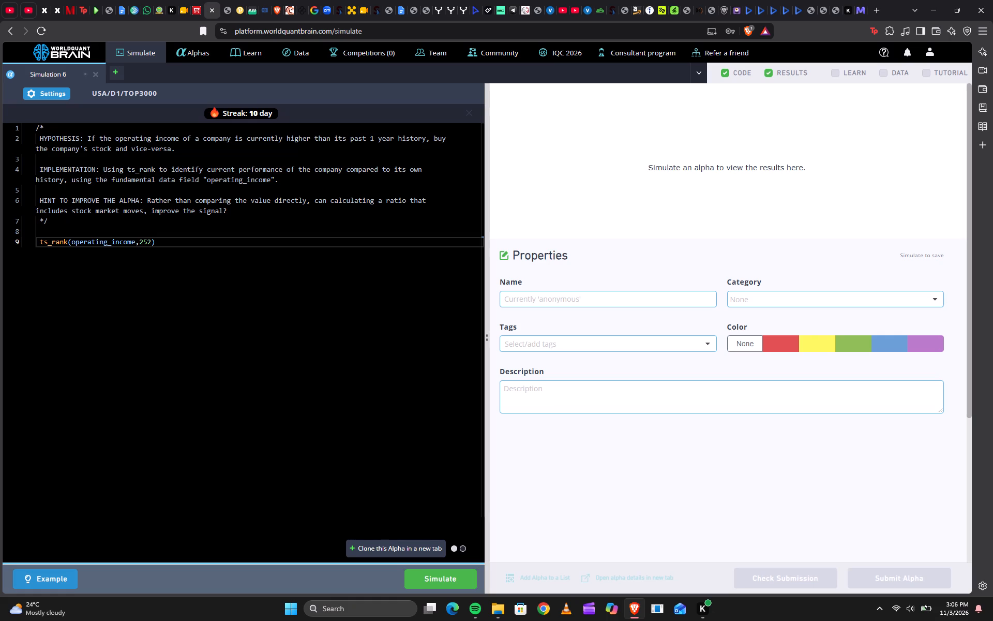
{"action": "left_click", "coordinate": [433, 576]}
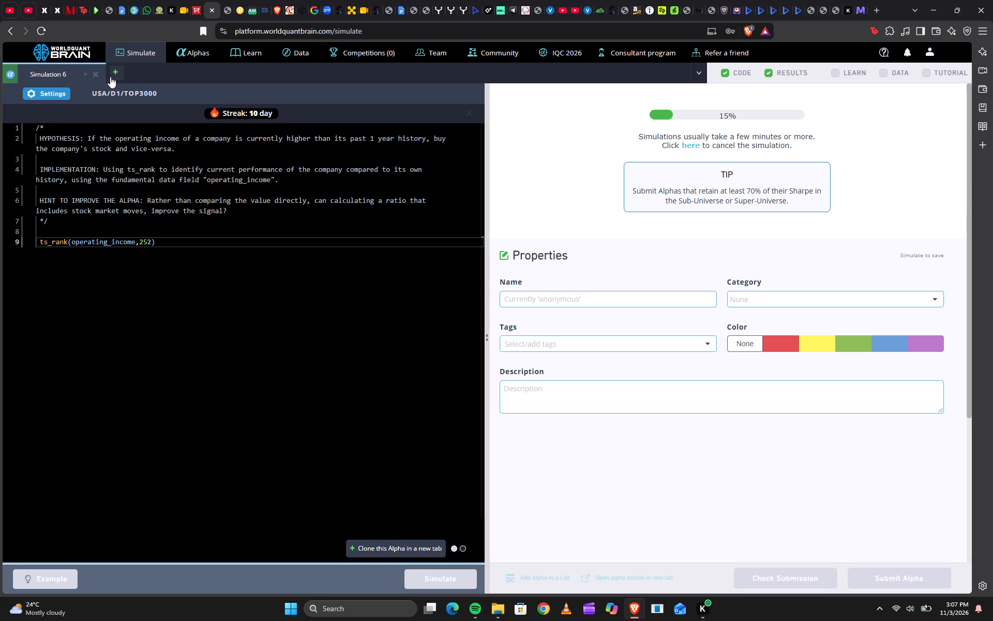
Clone the operating_income example alpha into a new simulation.
{"action": "left_click", "coordinate": [144, 73]}
{"action": "left_click", "coordinate": [419, 546]}
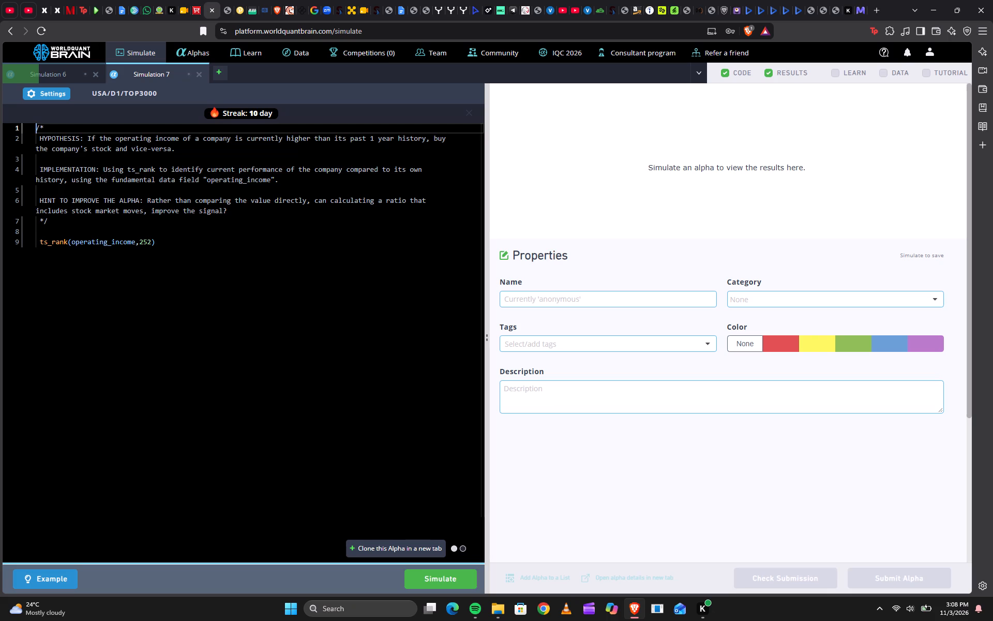
Apply new settings to the cloned simulation, with Market neutralization and a decay of about 85.
{"action": "left_click", "coordinate": [27, 95]}
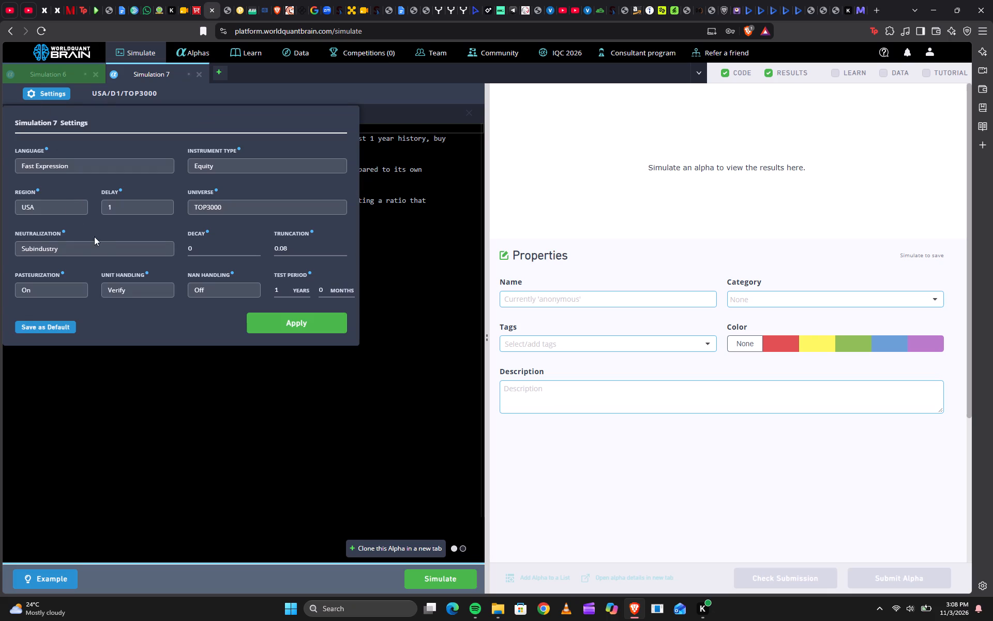
{"action": "left_click", "coordinate": [98, 241]}
{"action": "left_click", "coordinate": [100, 241]}
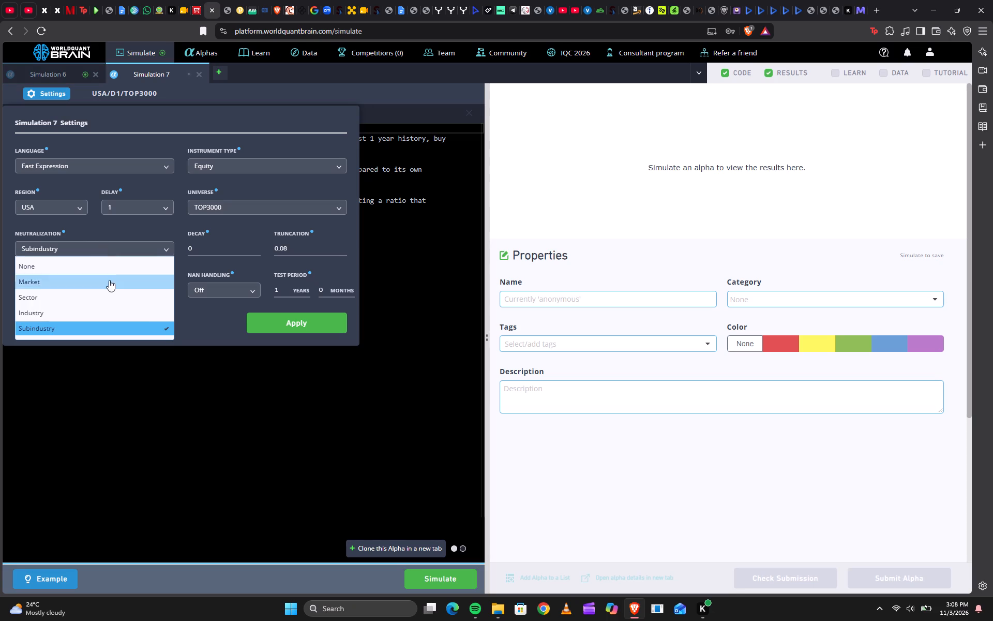
{"action": "left_click", "coordinate": [109, 279]}
{"action": "left_click", "coordinate": [199, 244]}
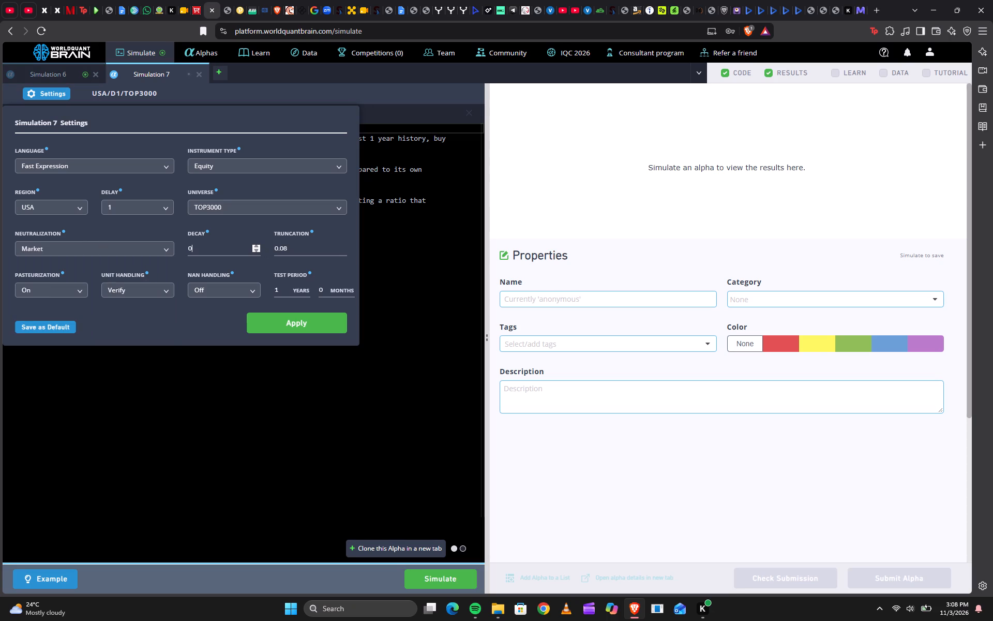
{"action": "left_click", "coordinate": [257, 244]}
{"action": "left_click", "coordinate": [257, 246]}
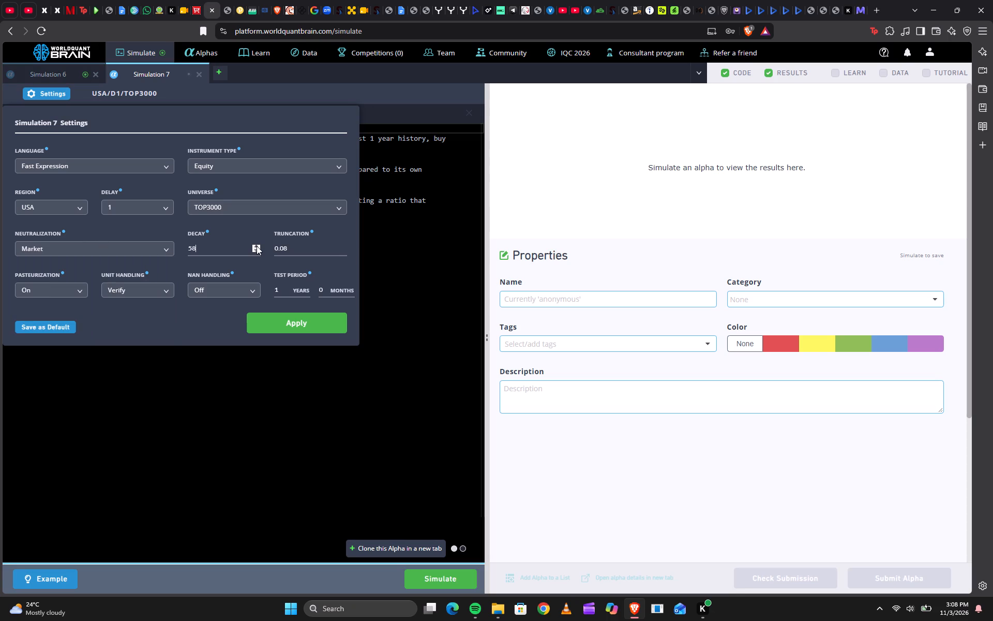
{"action": "left_click", "coordinate": [257, 246]}
{"action": "double_click", "coordinate": [339, 244]}
{"action": "left_click", "coordinate": [318, 324]}
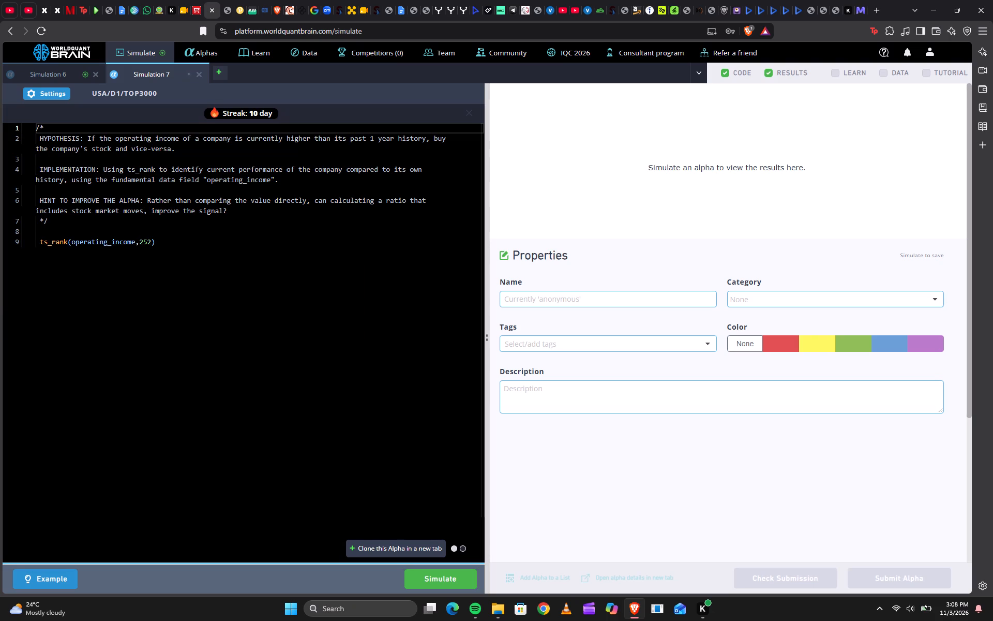
Simulate the cloned operating_income alpha with its changed settings.
{"action": "left_click", "coordinate": [443, 581]}
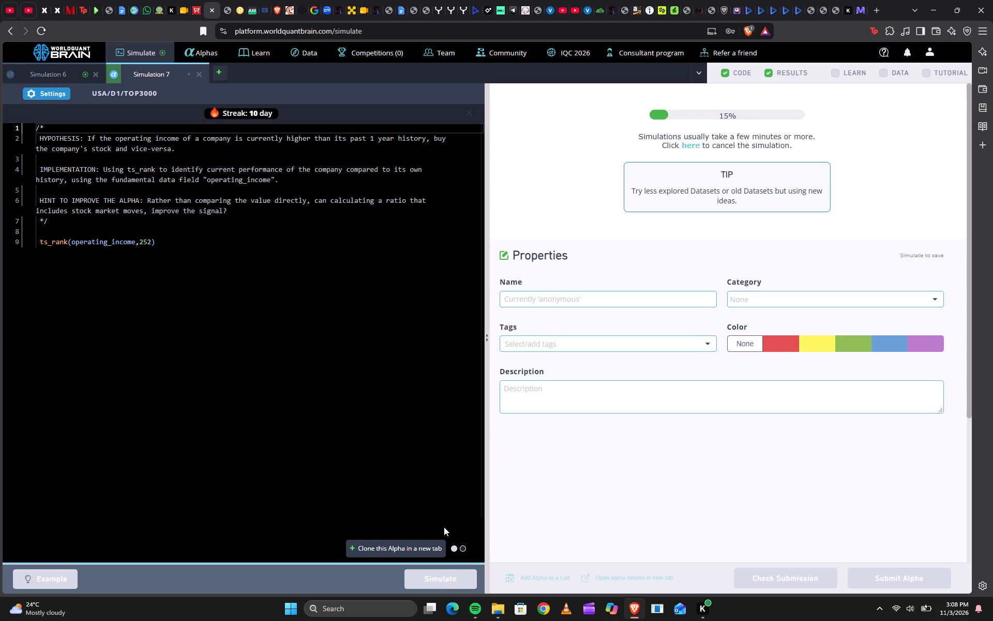
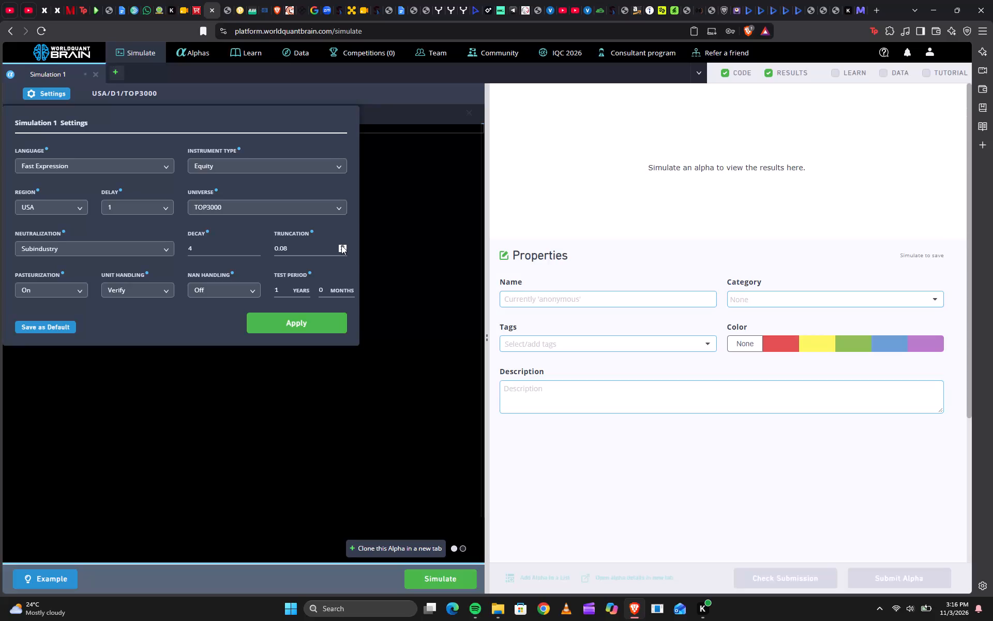
Raise the truncation to 0.14 in the Simulation 1 settings.
{"action": "triple_click", "coordinate": [341, 245]}
{"action": "triple_click", "coordinate": [341, 245]}
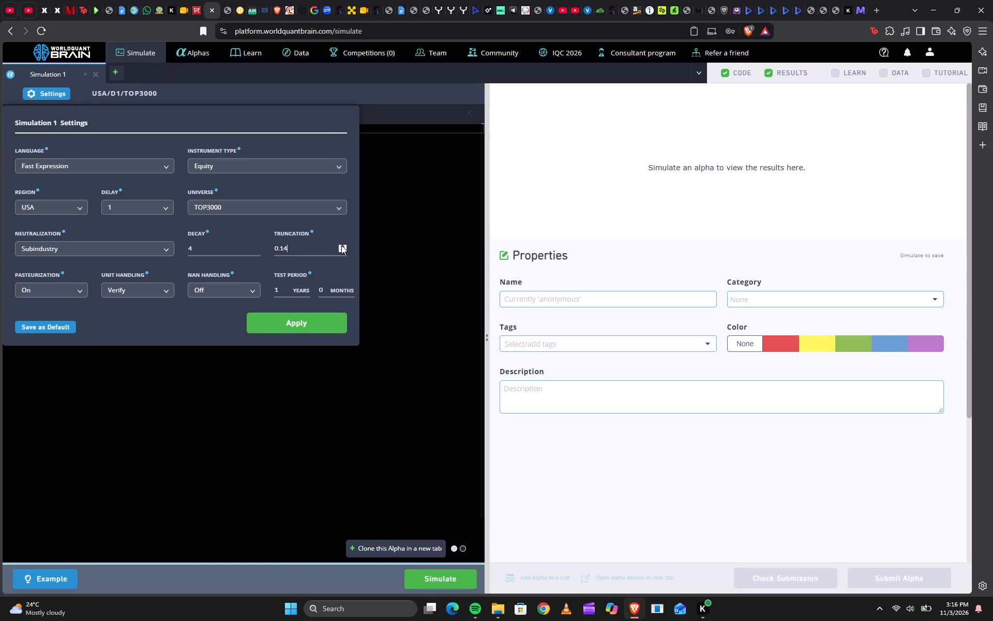
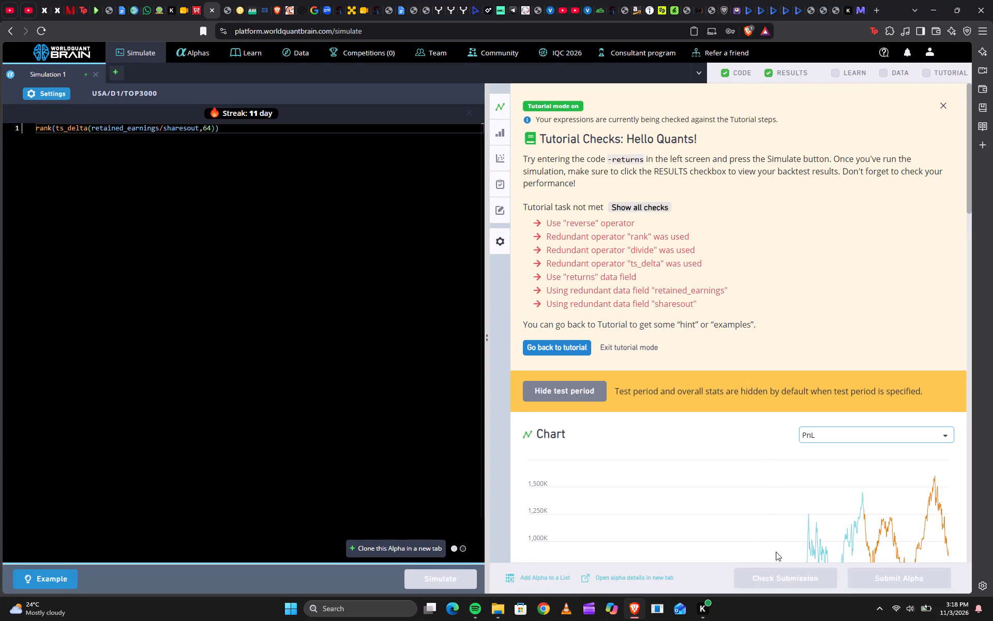
Review the retained_earnings/sharesout alpha's test-period IS summary and expand the failed checks in IS Testing Status.
{"action": "scroll", "coordinate": [761, 510], "scroll_direction": "down", "scroll_amount": 3}
{"action": "scroll", "coordinate": [761, 510], "scroll_direction": "up", "scroll_amount": 1}
{"action": "scroll", "coordinate": [761, 510], "scroll_direction": "down", "scroll_amount": 11}
{"action": "scroll", "coordinate": [761, 506], "scroll_direction": "up", "scroll_amount": 2}
{"action": "scroll", "coordinate": [761, 506], "scroll_direction": "down", "scroll_amount": 3}
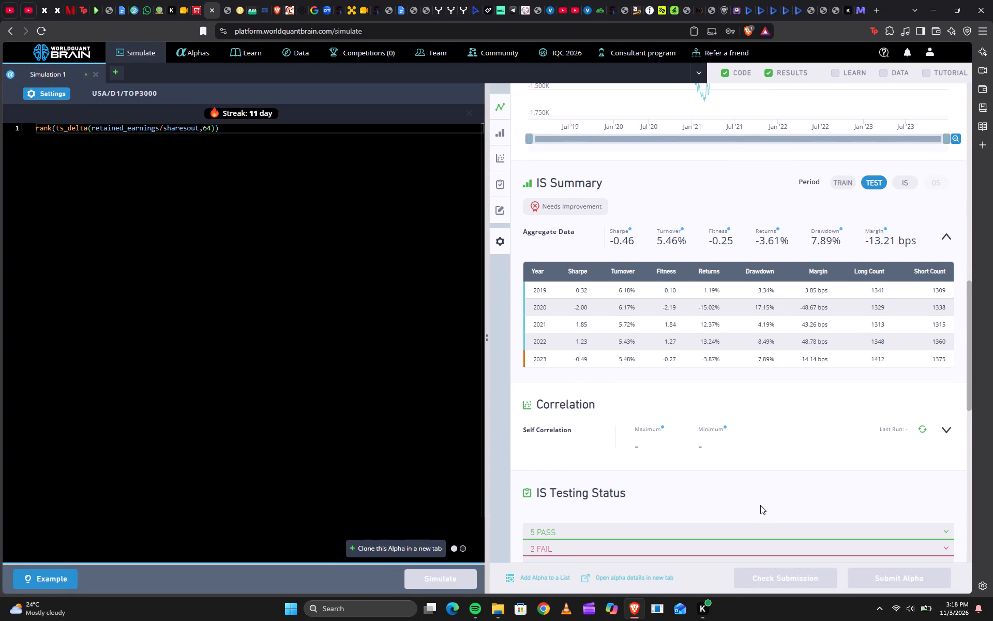
{"action": "scroll", "coordinate": [914, 515], "scroll_direction": "down", "scroll_amount": 1}
{"action": "scroll", "coordinate": [914, 515], "scroll_direction": "up", "scroll_amount": 1}
{"action": "scroll", "coordinate": [914, 515], "scroll_direction": "down", "scroll_amount": 1}
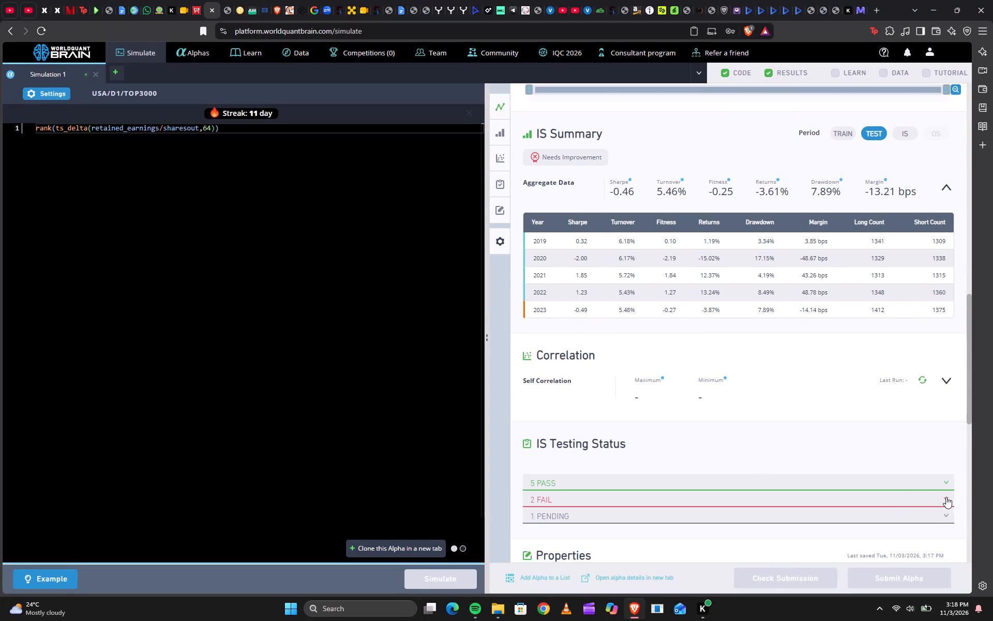
{"action": "left_click", "coordinate": [946, 496]}
{"action": "scroll", "coordinate": [923, 483], "scroll_direction": "down", "scroll_amount": 1}
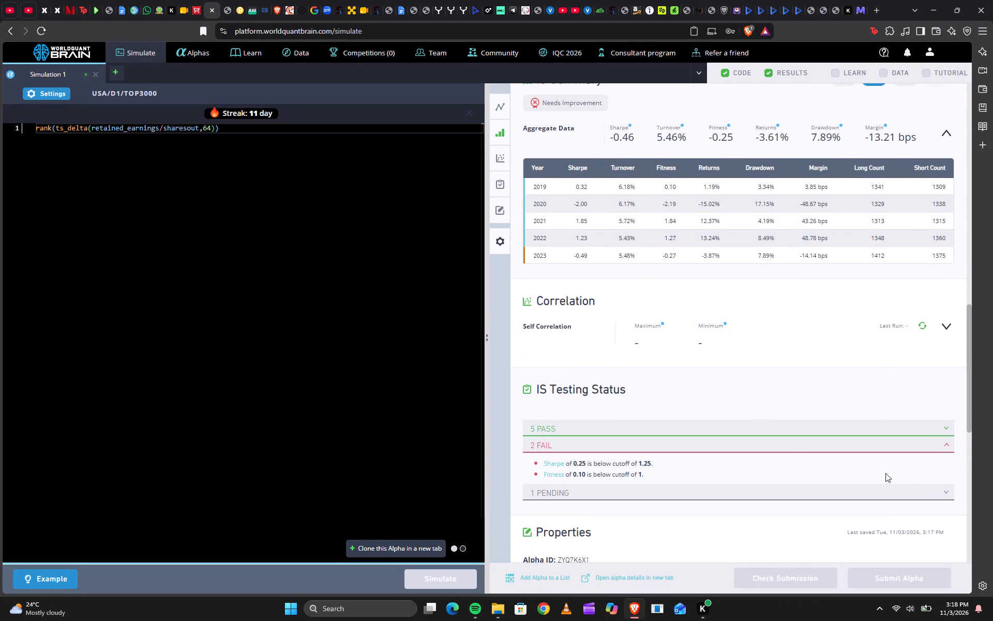
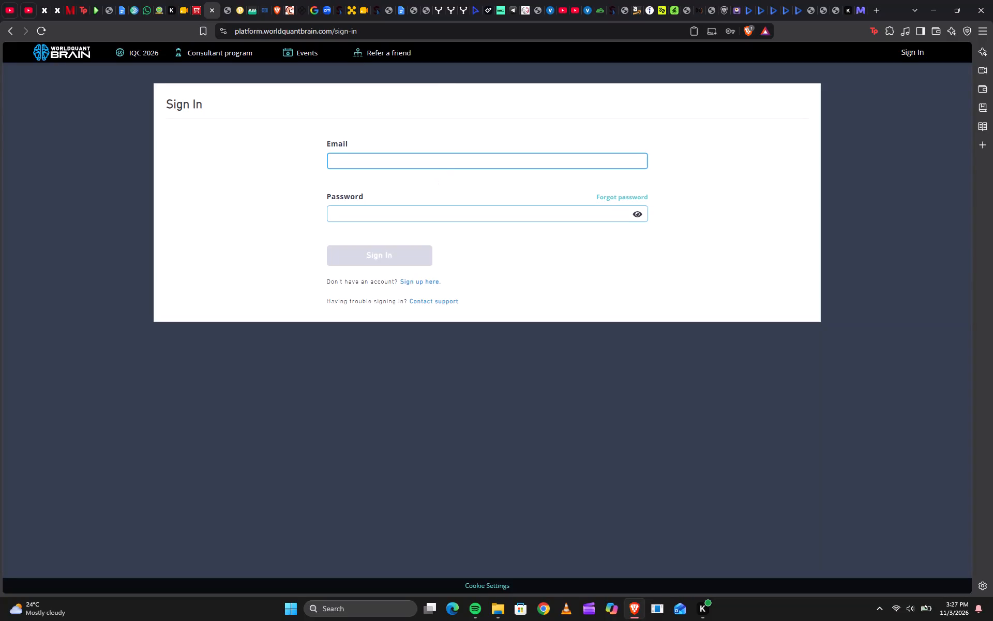
Sign in to the WorldQuant BRAIN platform with the saved account credentials.
{"action": "right_click", "coordinate": [404, 164]}
{"action": "left_click", "coordinate": [381, 164]}
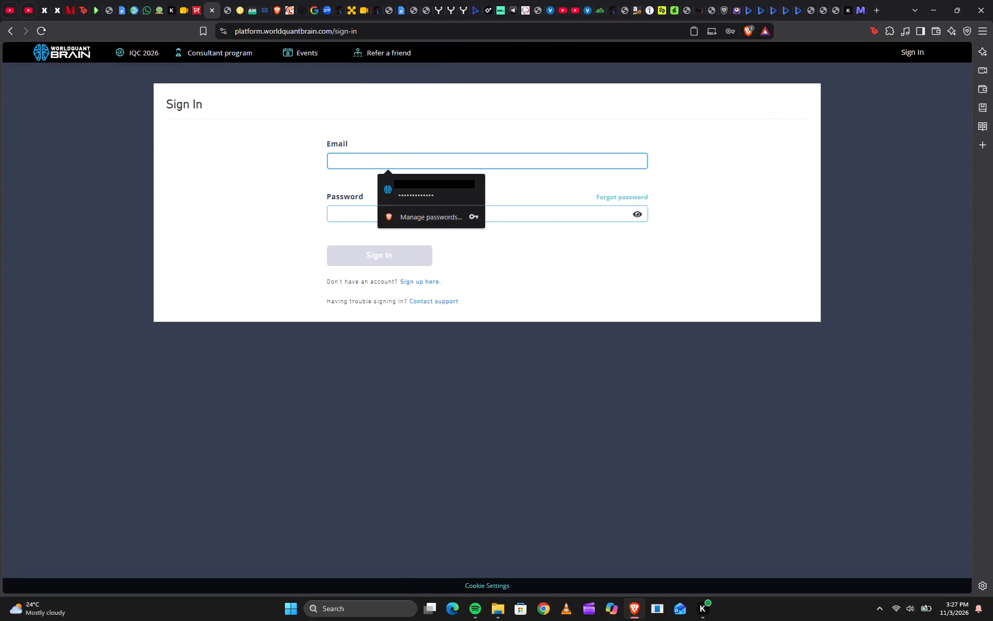
{"action": "left_click", "coordinate": [395, 181]}
{"action": "left_click", "coordinate": [407, 251]}
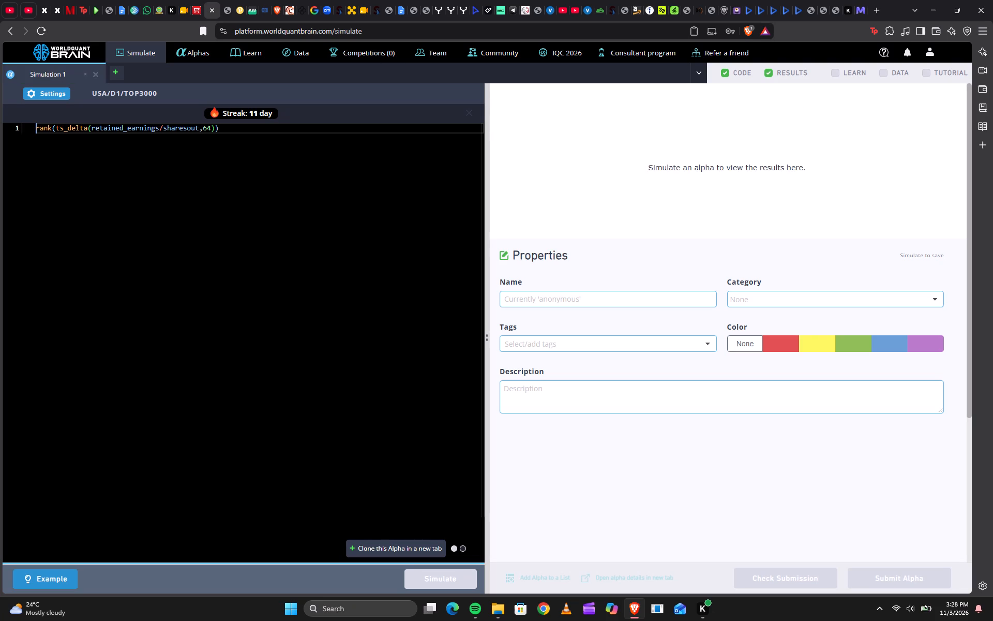
Close the rank(ts_delta(retained_earnings/sharesout,64)) simulation to start with an empty Simulation 1.
{"action": "left_click", "coordinate": [96, 72]}
{"action": "left_click", "coordinate": [10, 71]}
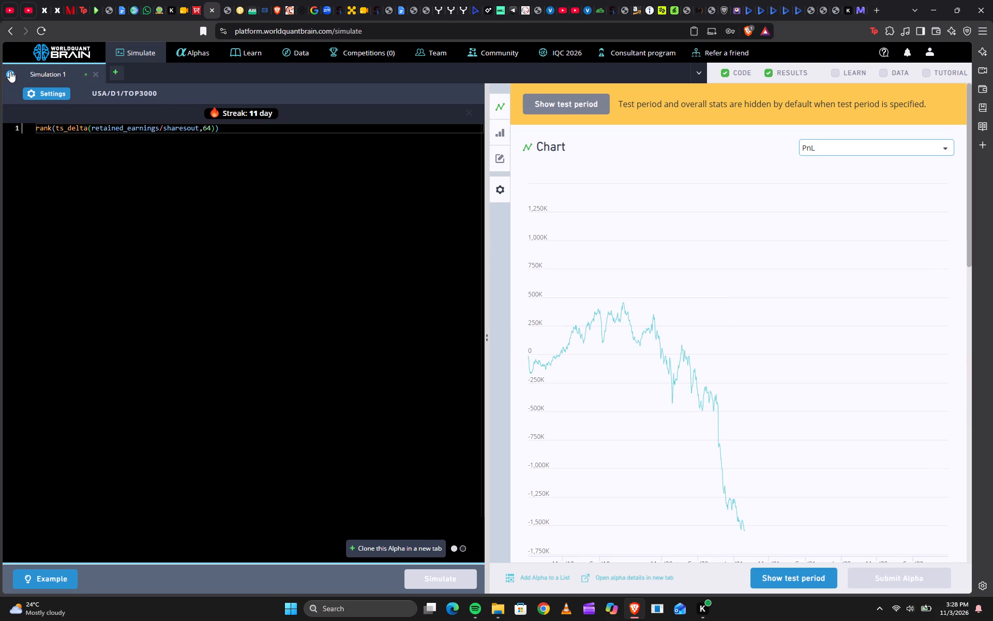
Paste the copied alpha expression into the empty Simulation 1 code editor.
{"action": "right_click", "coordinate": [43, 127]}
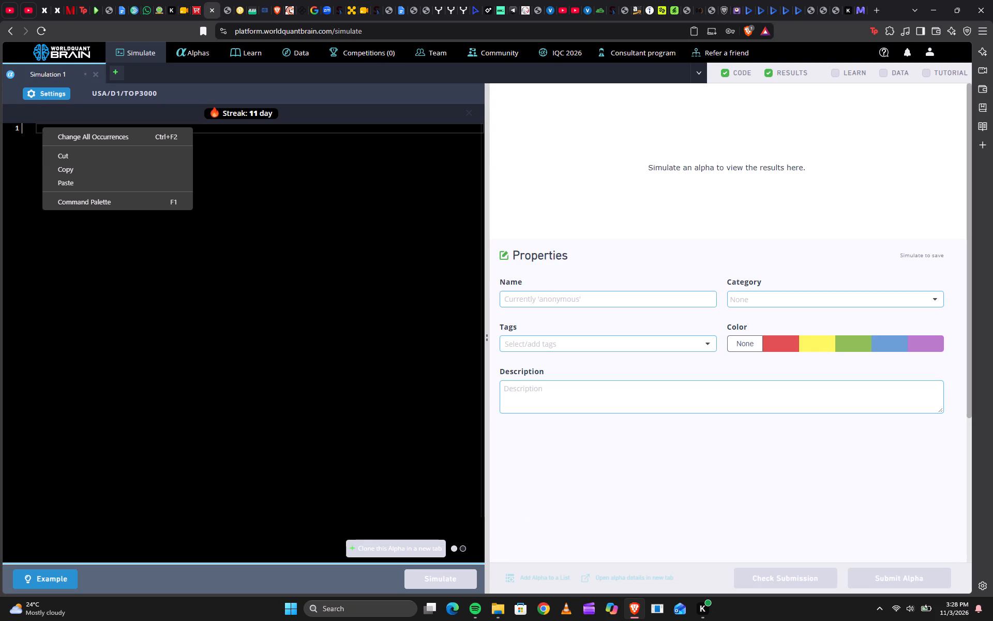
{"action": "left_click", "coordinate": [82, 178]}
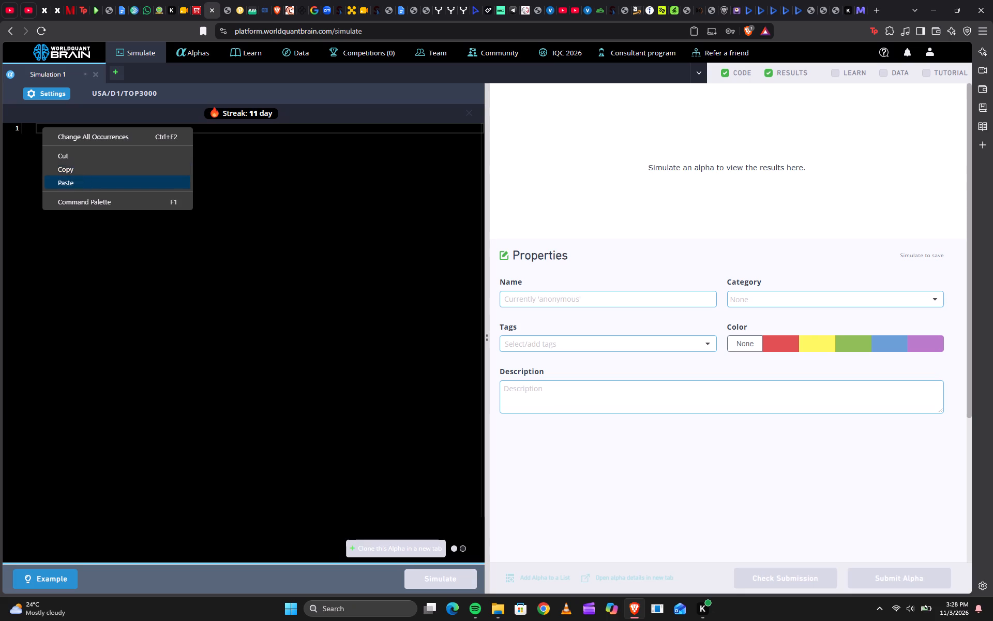
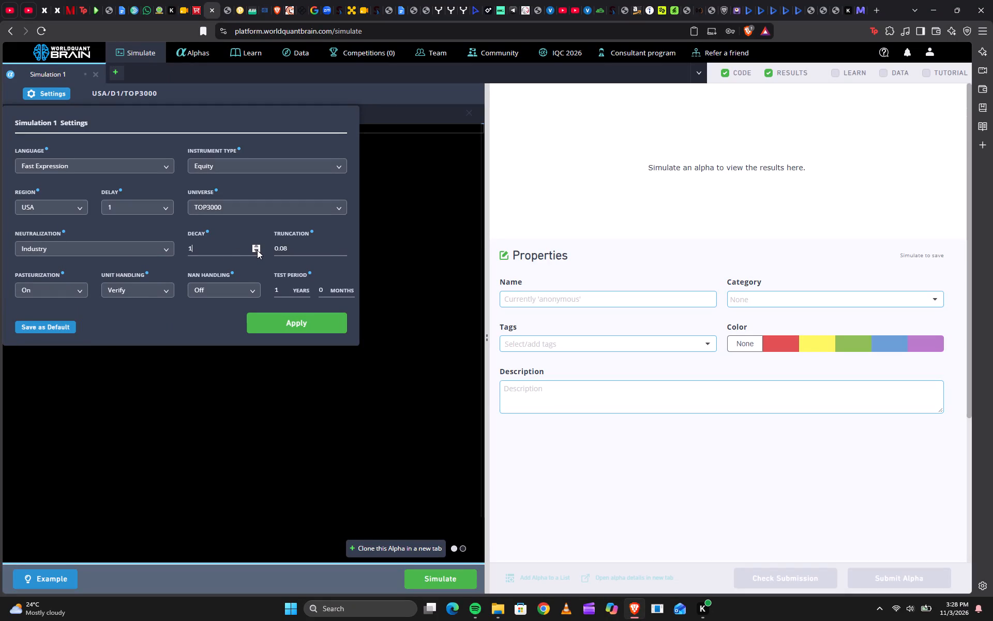
Adjust the decay value in the Simulation 1 settings for the USA TOP3000 alpha.
{"action": "double_click", "coordinate": [257, 250]}
{"action": "left_click", "coordinate": [257, 245]}
Apply the simulation settings with a decay of 1.
{"action": "left_click", "coordinate": [271, 316]}
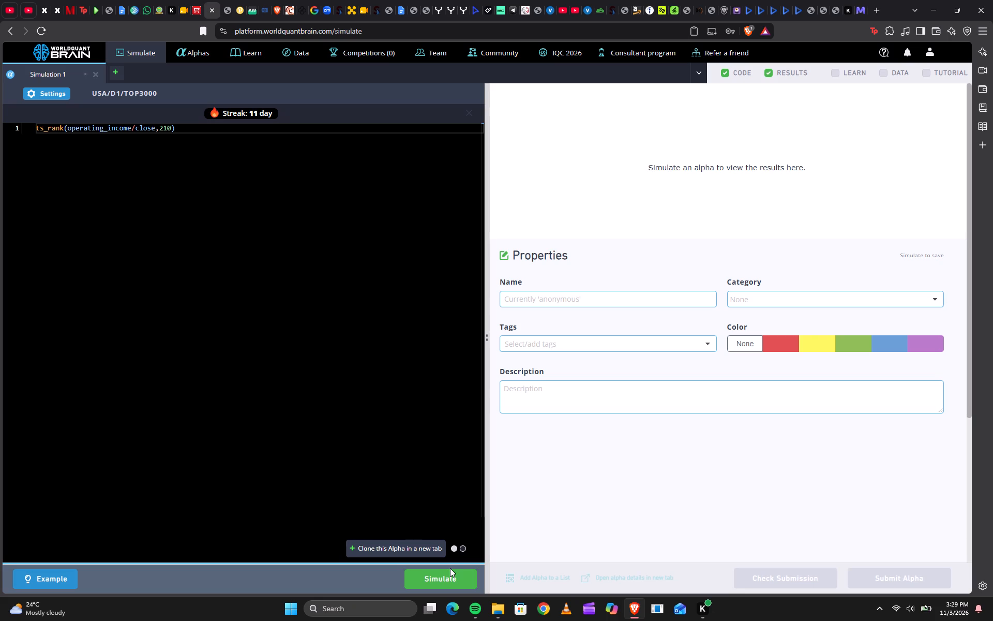
Change the simulation settings to the TOP2000 universe with a delay of 0 and apply them.
{"action": "left_click", "coordinate": [62, 87]}
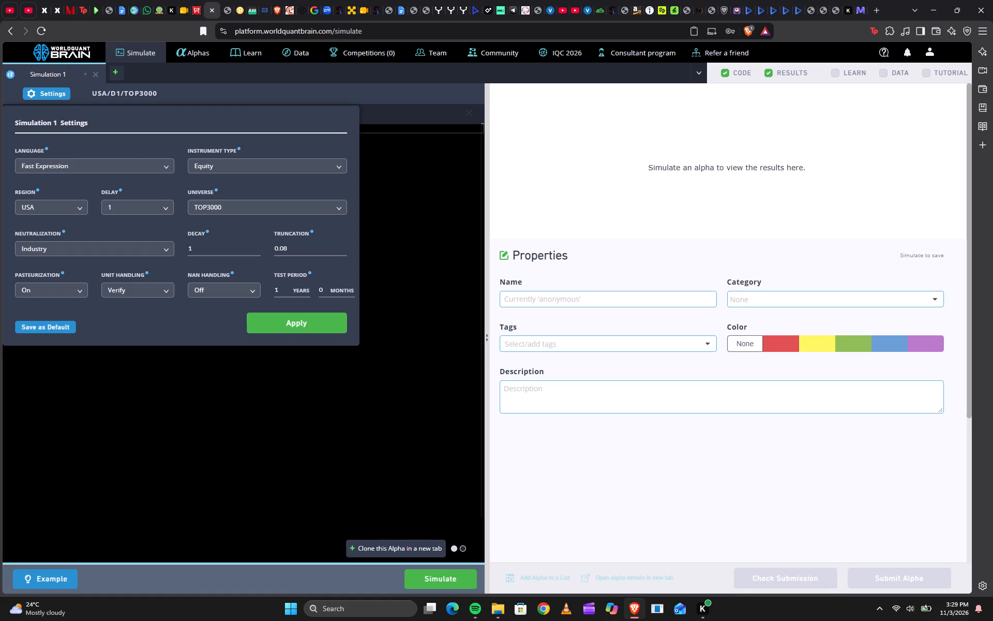
{"action": "left_click", "coordinate": [306, 203]}
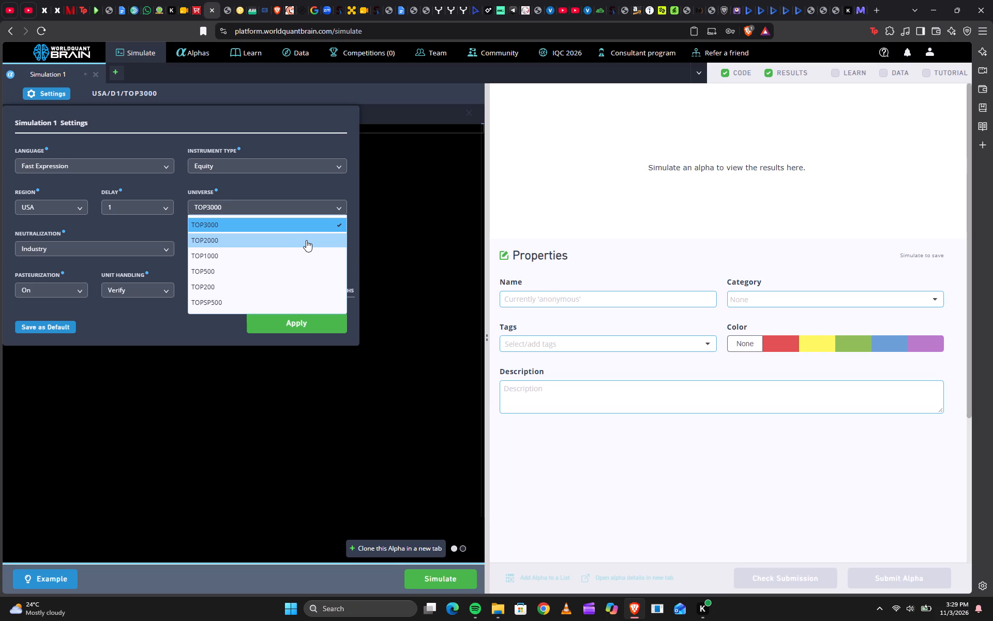
{"action": "left_click", "coordinate": [306, 240]}
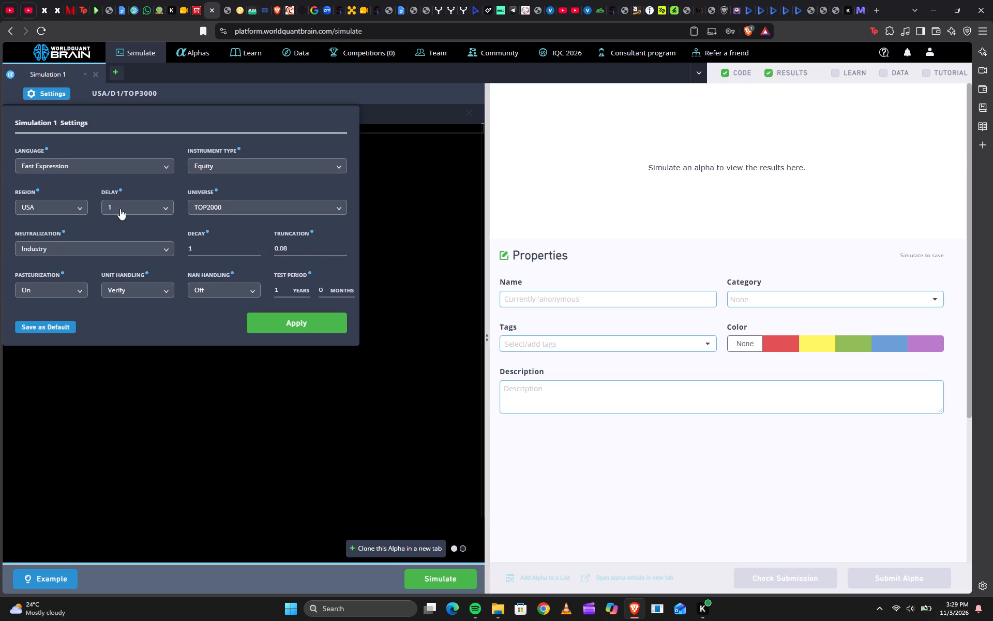
{"action": "left_click", "coordinate": [164, 208]}
{"action": "left_click", "coordinate": [156, 233]}
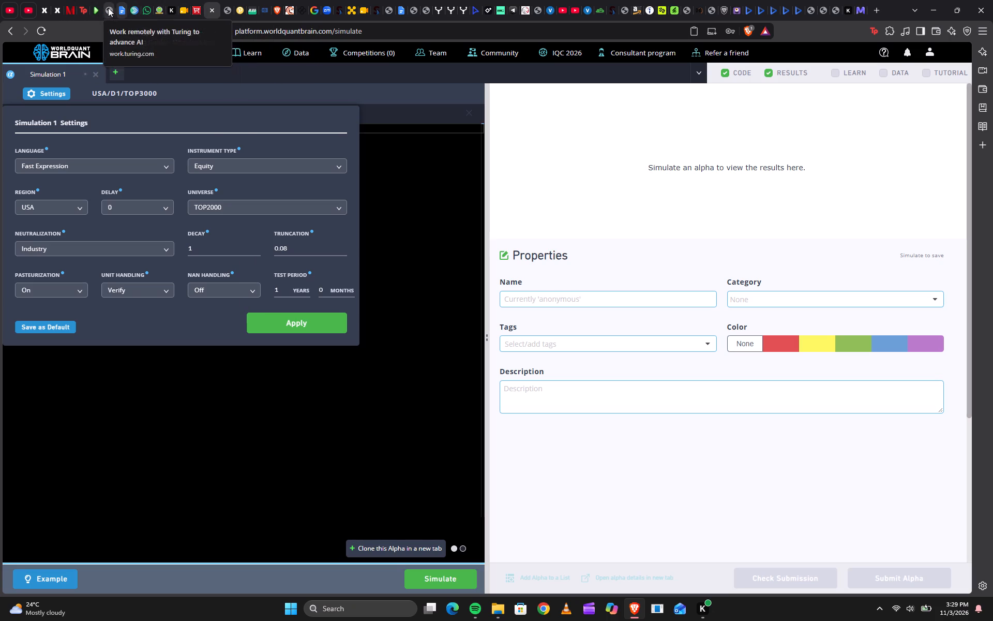
{"action": "left_click", "coordinate": [294, 322]}
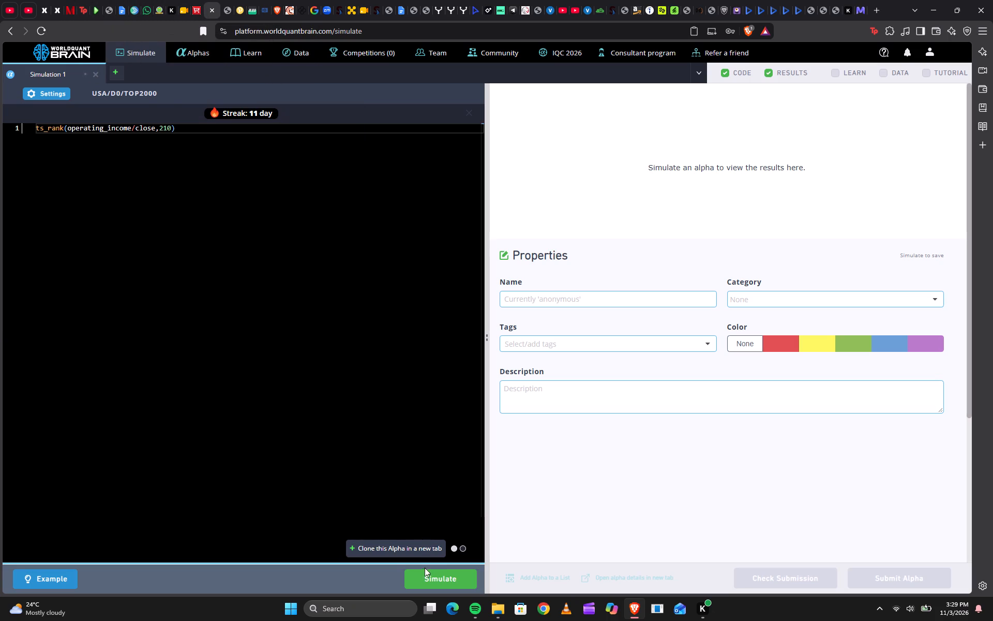
Reopen the simulation settings and view the available universe options.
{"action": "left_click", "coordinate": [64, 92]}
{"action": "left_click", "coordinate": [288, 202]}
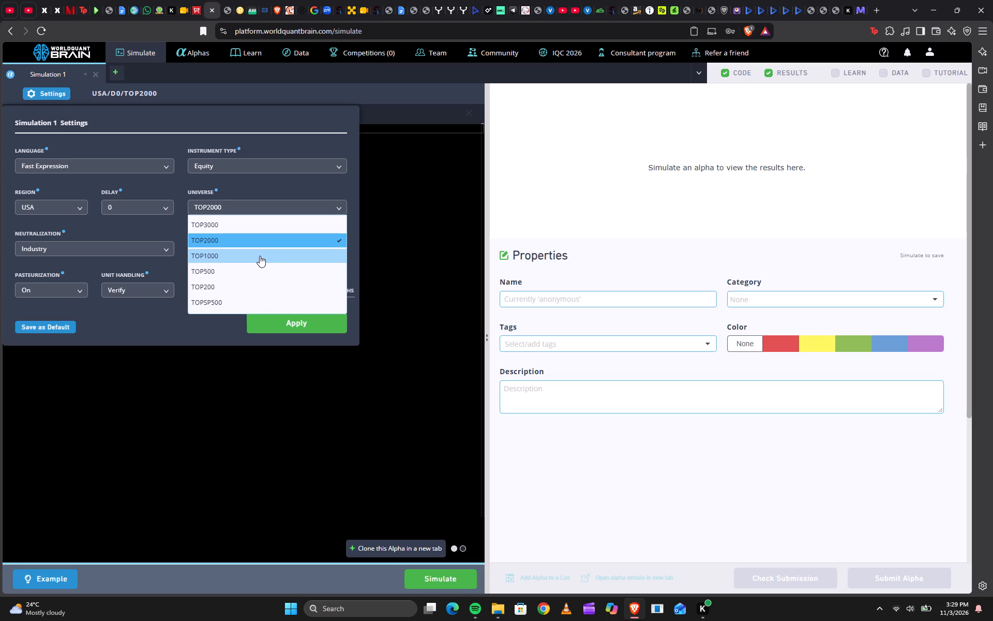
{"action": "left_click", "coordinate": [260, 212]}
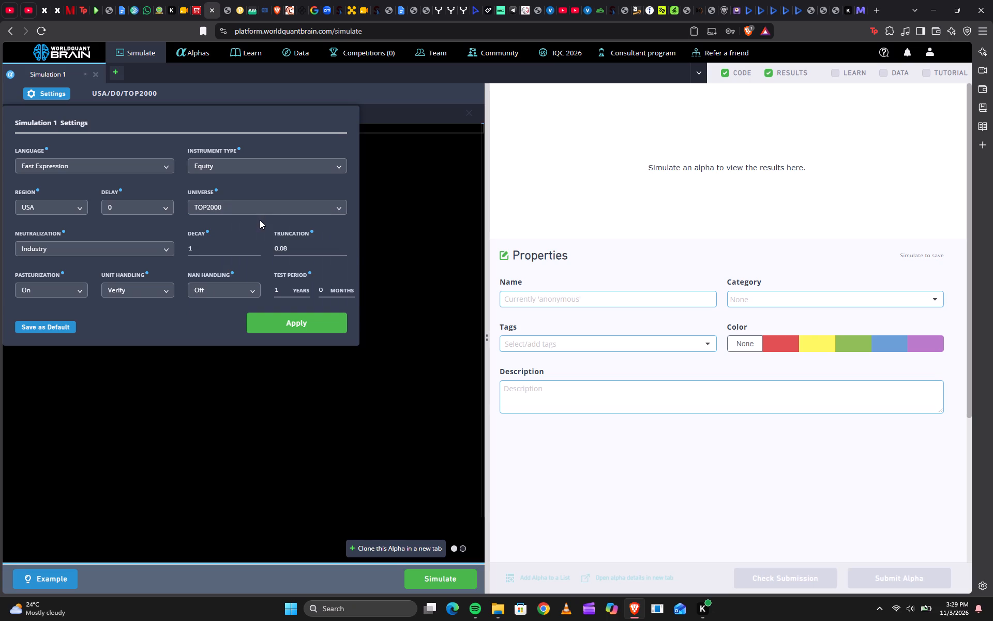
Change the simulation settings to the TOP3000 universe with a delay of 1 and a decay of 0, and apply them.
{"action": "left_click", "coordinate": [259, 200]}
{"action": "left_click", "coordinate": [260, 221]}
{"action": "left_click", "coordinate": [130, 206]}
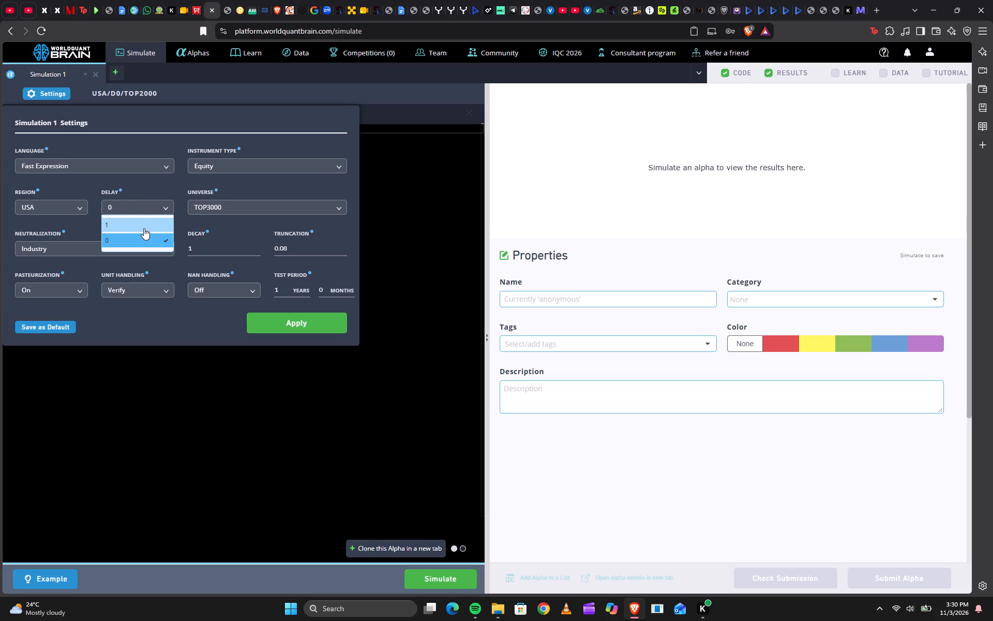
{"action": "left_click", "coordinate": [151, 226]}
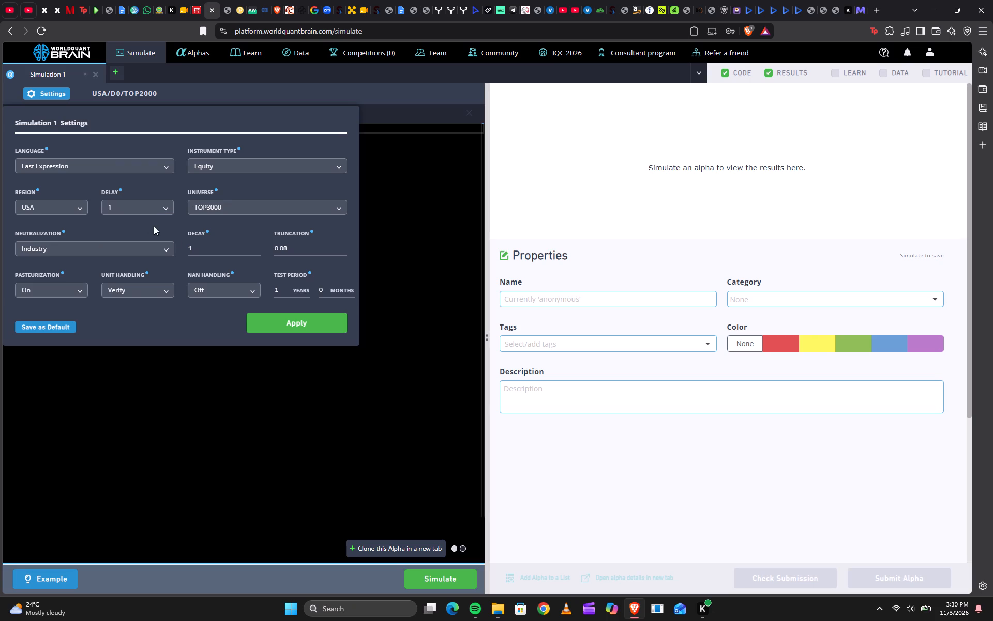
{"action": "left_click", "coordinate": [253, 250]}
{"action": "left_click", "coordinate": [287, 316]}
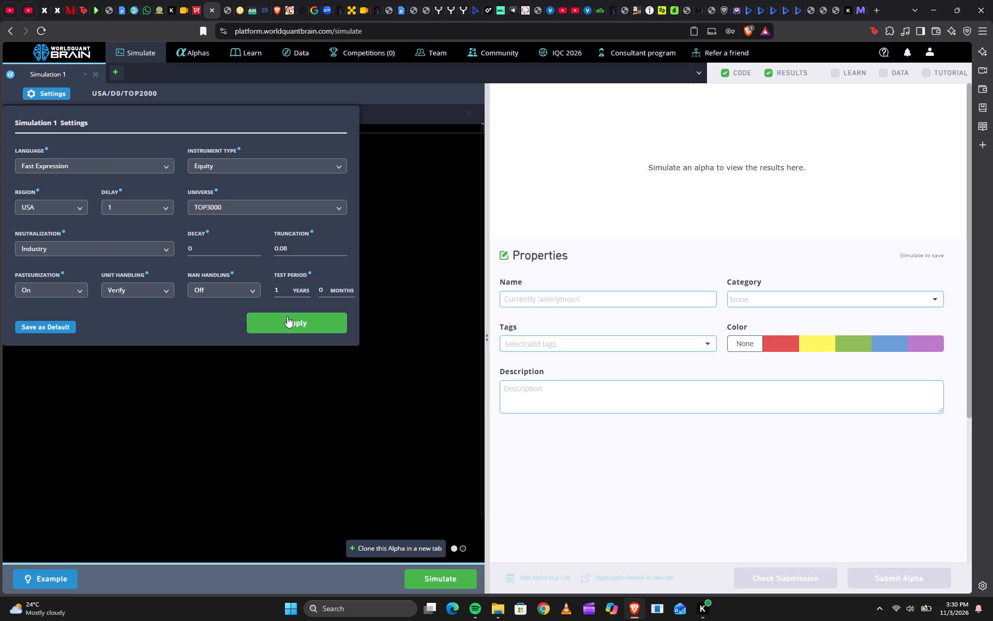
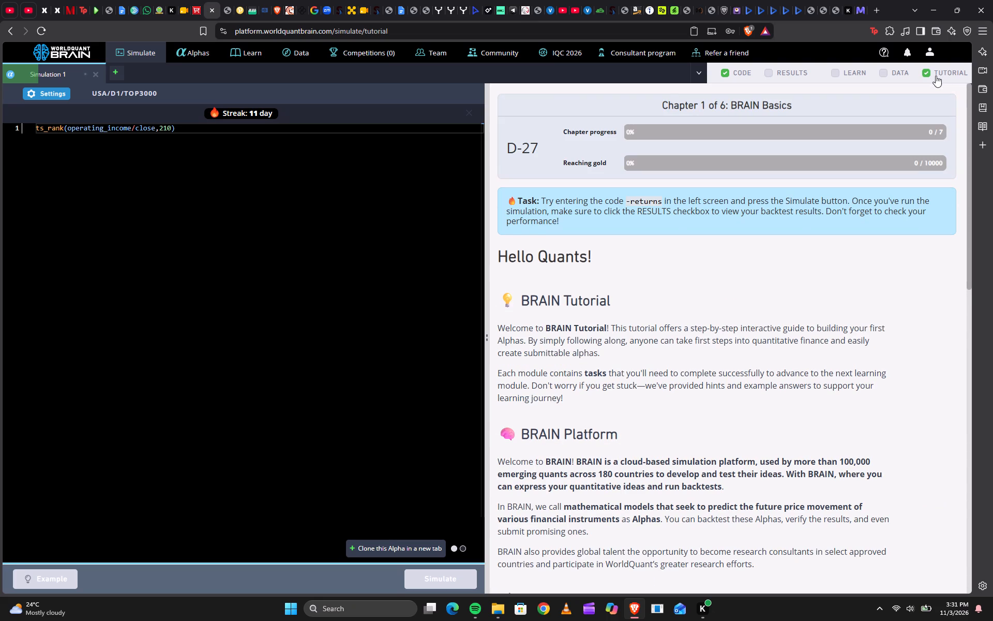
Read through the Chapter 1 BRAIN Basics tutorial page down to its task and the course suggestions.
{"action": "scroll", "coordinate": [848, 150], "scroll_direction": "down", "scroll_amount": 2}
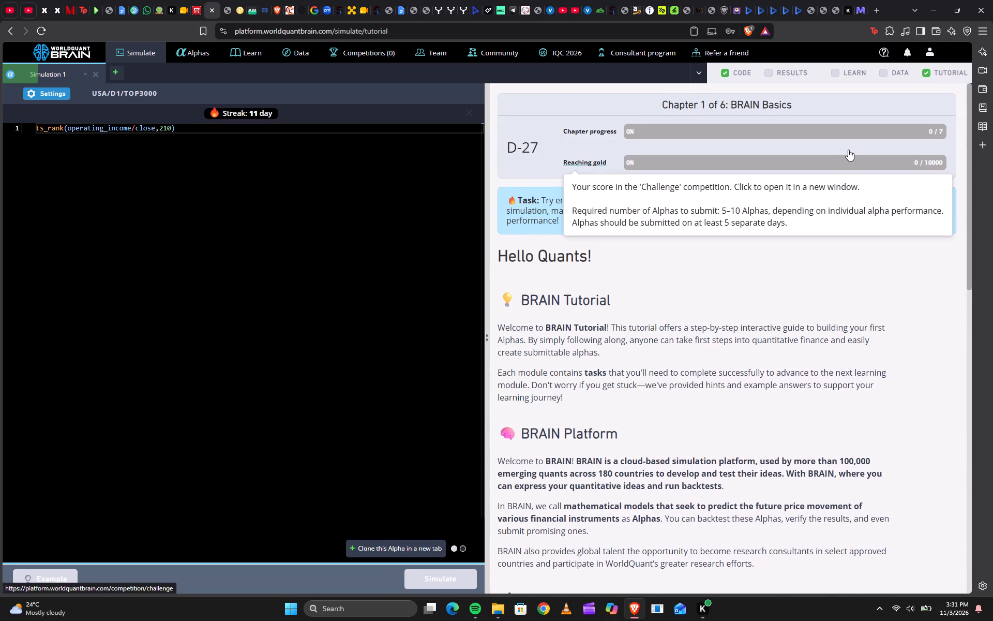
{"action": "scroll", "coordinate": [848, 150], "scroll_direction": "down", "scroll_amount": 12}
{"action": "scroll", "coordinate": [835, 181], "scroll_direction": "up", "scroll_amount": 1}
{"action": "scroll", "coordinate": [835, 180], "scroll_direction": "down", "scroll_amount": 4}
{"action": "scroll", "coordinate": [835, 179], "scroll_direction": "up", "scroll_amount": 1}
{"action": "scroll", "coordinate": [835, 179], "scroll_direction": "down", "scroll_amount": 1}
{"action": "scroll", "coordinate": [835, 179], "scroll_direction": "up", "scroll_amount": 1}
{"action": "scroll", "coordinate": [835, 179], "scroll_direction": "down", "scroll_amount": 10}
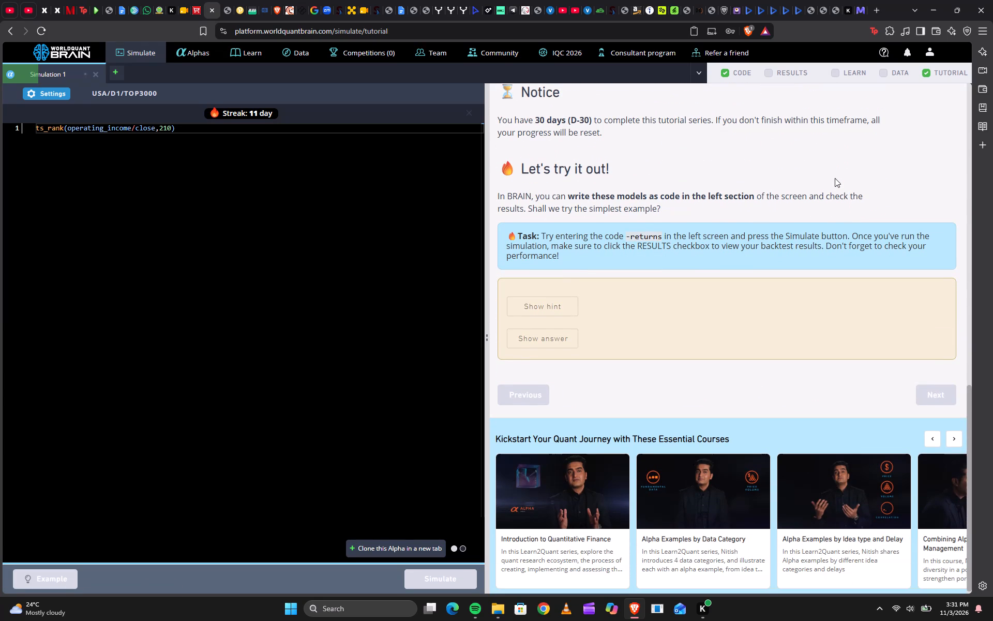
{"action": "scroll", "coordinate": [835, 178], "scroll_direction": "down", "scroll_amount": 12}
{"action": "scroll", "coordinate": [835, 176], "scroll_direction": "up", "scroll_amount": 1}
{"action": "scroll", "coordinate": [835, 176], "scroll_direction": "down", "scroll_amount": 4}
{"action": "scroll", "coordinate": [835, 176], "scroll_direction": "up", "scroll_amount": 3}
{"action": "scroll", "coordinate": [836, 175], "scroll_direction": "down", "scroll_amount": 15}
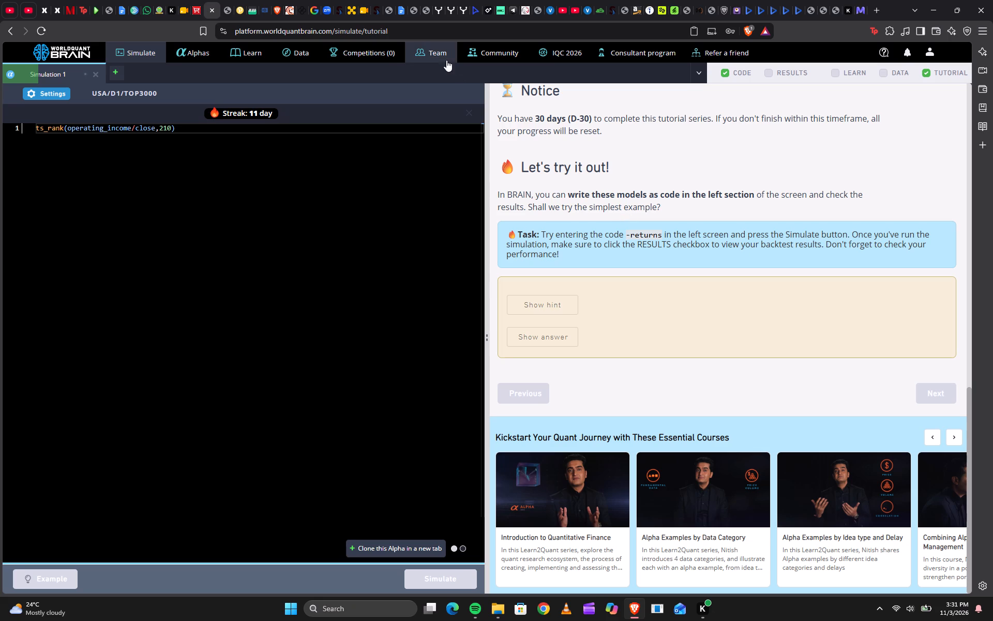
Visit the list of unsubmitted alphas, skip its introductory tour, and return to the Simulate page.
{"action": "left_click", "coordinate": [206, 56]}
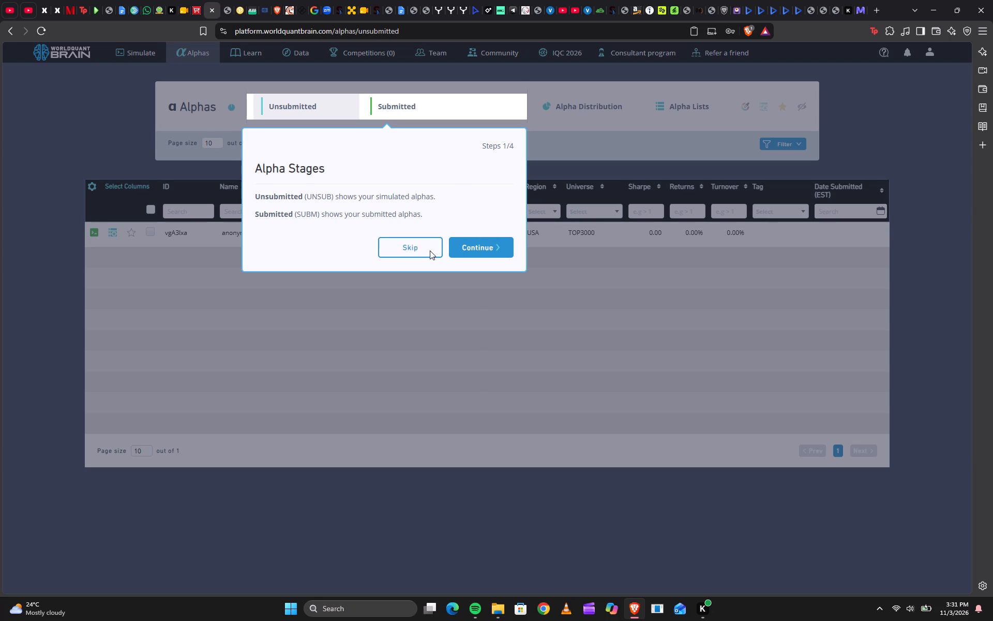
{"action": "left_click", "coordinate": [123, 47]}
{"action": "left_click", "coordinate": [489, 135]}
{"action": "left_click", "coordinate": [433, 250]}
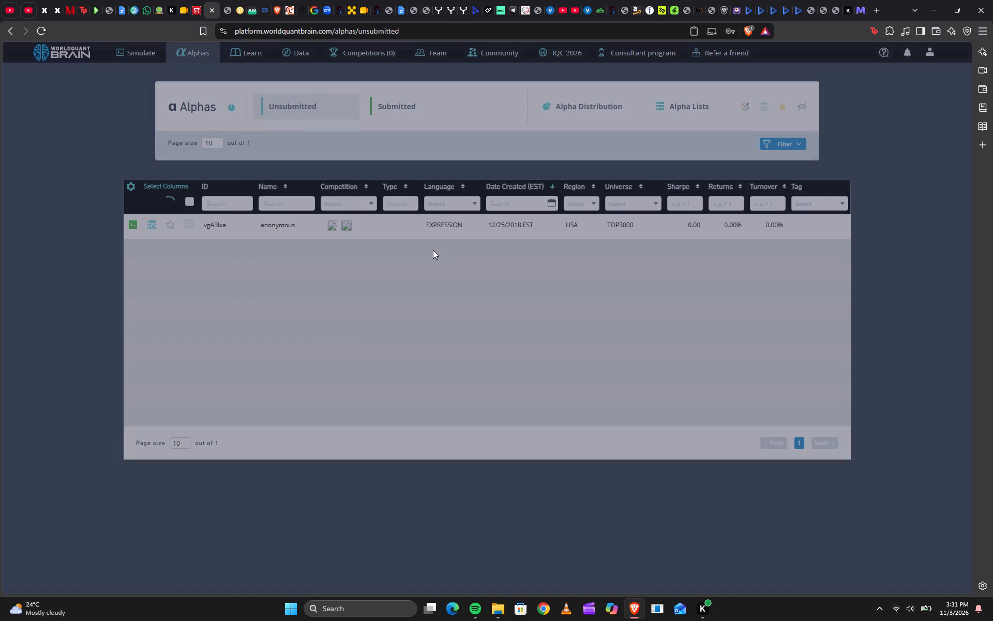
{"action": "left_click", "coordinate": [147, 51]}
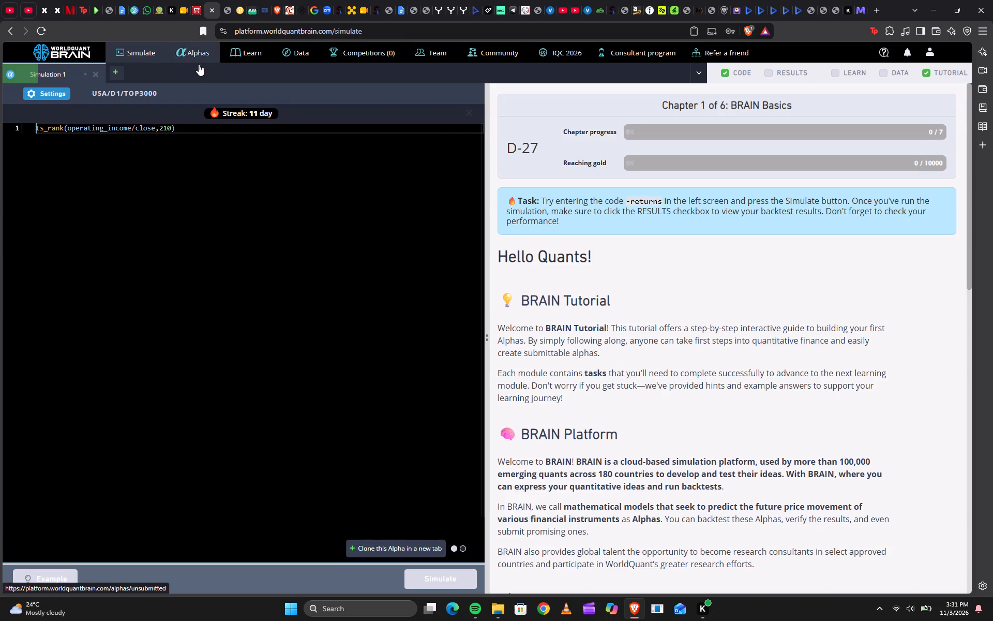
Hide the tutorial and show the simulation results beside the code.
{"action": "left_click", "coordinate": [938, 77]}
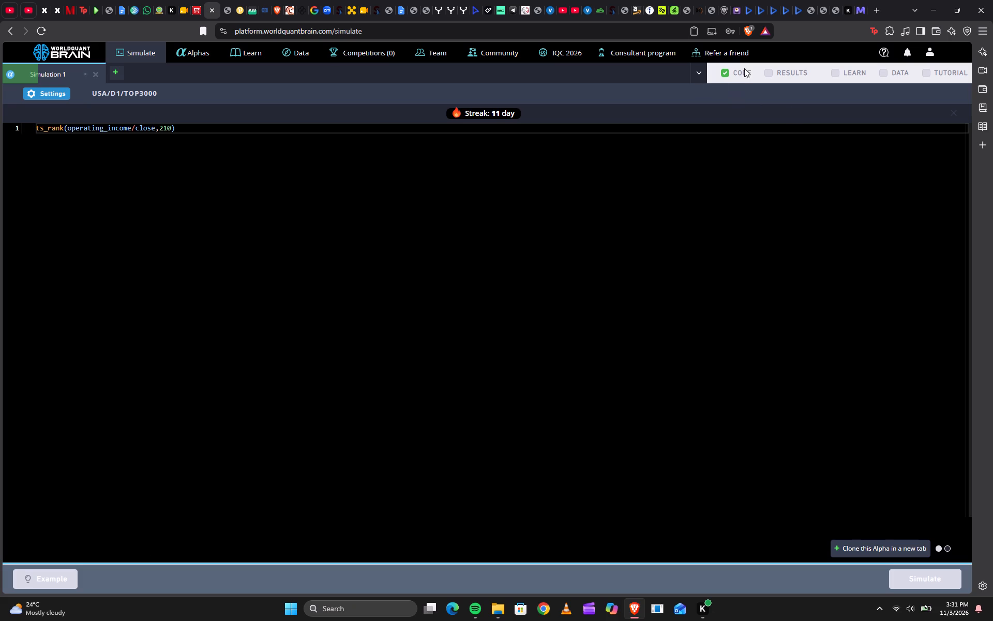
{"action": "left_click", "coordinate": [784, 72]}
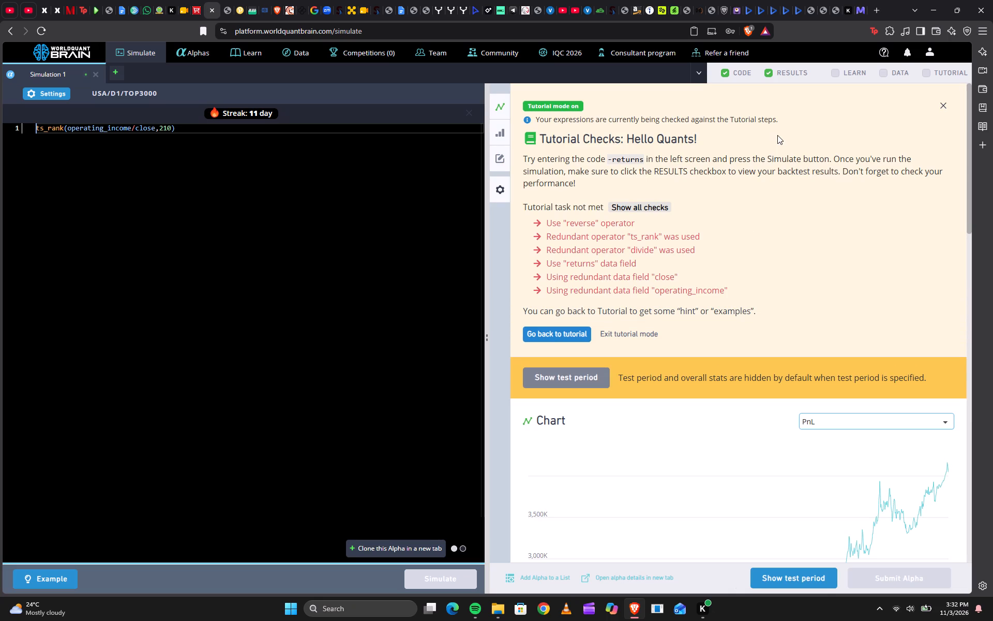
Examine the tutorial checks, PnL chart and IS Summary for the ts_rank(operating_income/close,210) alpha.
{"action": "scroll", "coordinate": [720, 528], "scroll_direction": "down", "scroll_amount": 1}
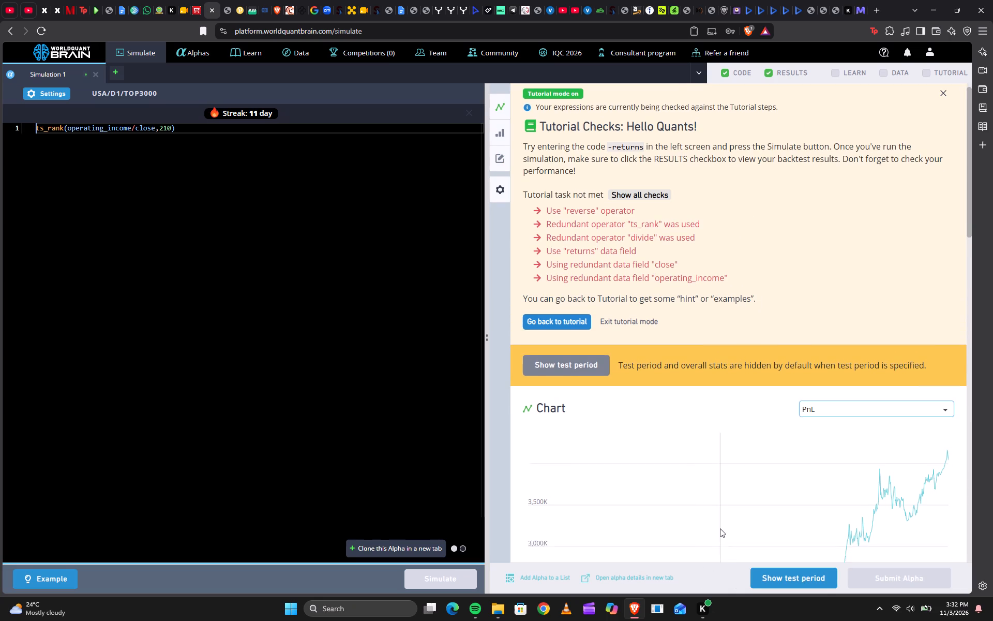
{"action": "scroll", "coordinate": [750, 549], "scroll_direction": "down", "scroll_amount": 10}
{"action": "scroll", "coordinate": [719, 460], "scroll_direction": "up", "scroll_amount": 3}
{"action": "scroll", "coordinate": [719, 460], "scroll_direction": "down", "scroll_amount": 2}
{"action": "scroll", "coordinate": [718, 460], "scroll_direction": "up", "scroll_amount": 5}
{"action": "scroll", "coordinate": [718, 459], "scroll_direction": "down", "scroll_amount": 2}
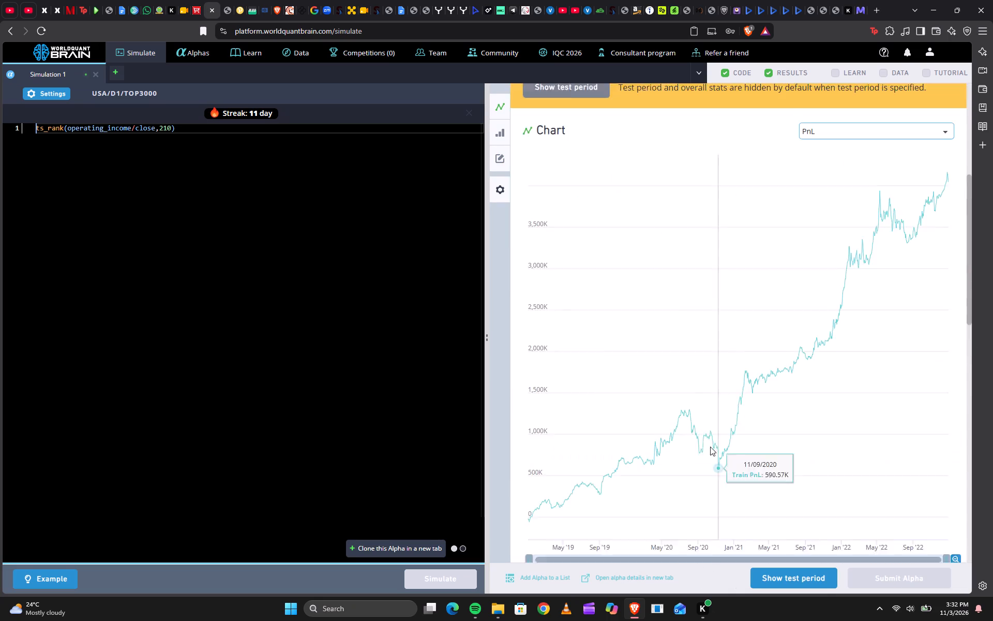
{"action": "scroll", "coordinate": [645, 293], "scroll_direction": "up", "scroll_amount": 9}
{"action": "scroll", "coordinate": [645, 297], "scroll_direction": "down", "scroll_amount": 2}
{"action": "scroll", "coordinate": [646, 298], "scroll_direction": "up", "scroll_amount": 1}
{"action": "scroll", "coordinate": [646, 298], "scroll_direction": "down", "scroll_amount": 1}
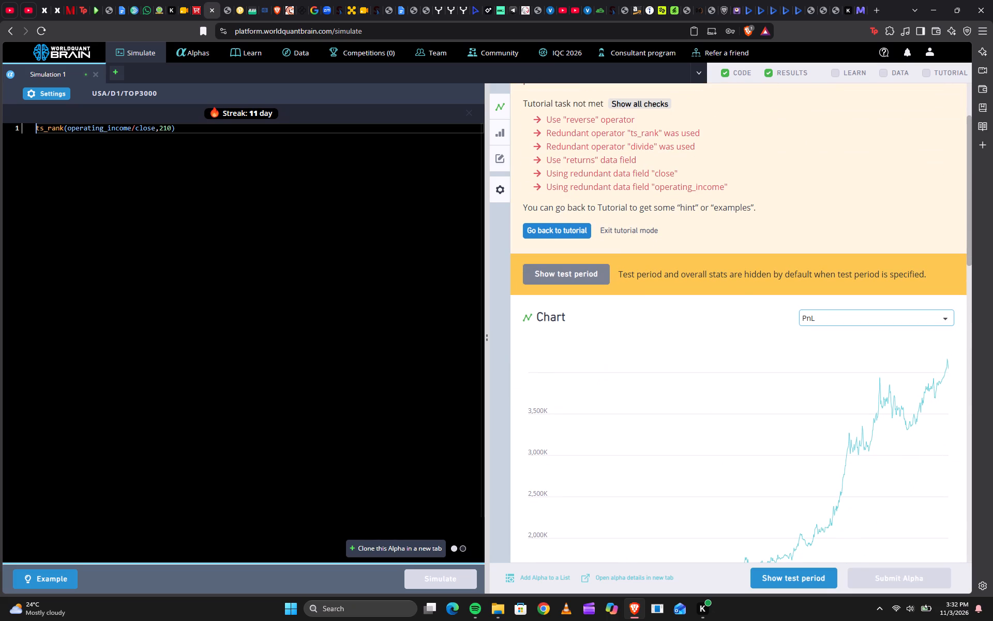
{"action": "scroll", "coordinate": [672, 284], "scroll_direction": "up", "scroll_amount": 1}
{"action": "scroll", "coordinate": [672, 284], "scroll_direction": "down", "scroll_amount": 9}
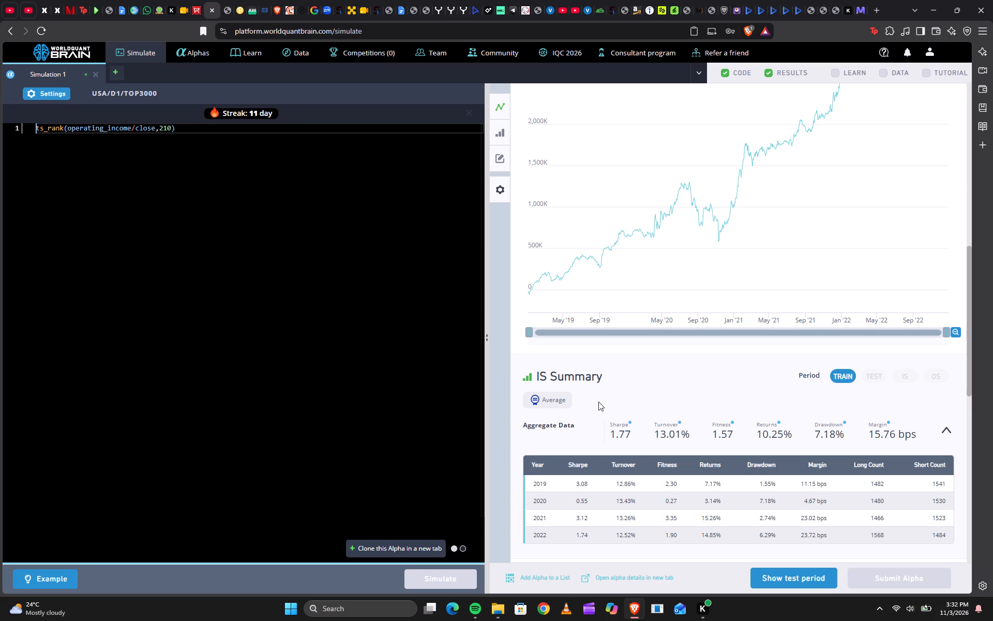
Reveal the test period and review its IS Summary, correlation and IS testing status.
{"action": "left_click", "coordinate": [766, 575]}
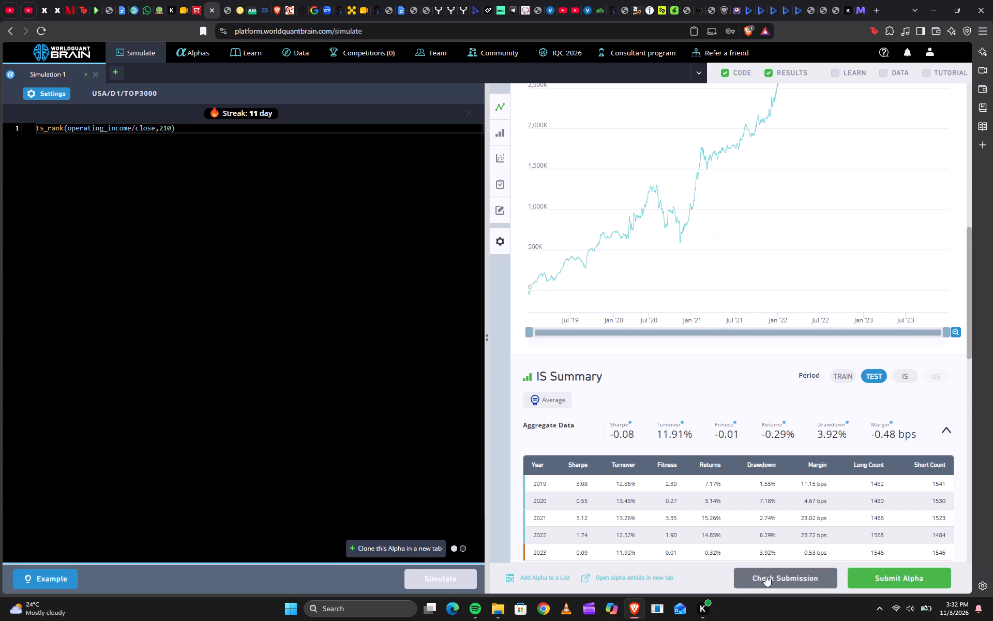
{"action": "scroll", "coordinate": [759, 465], "scroll_direction": "down", "scroll_amount": 7}
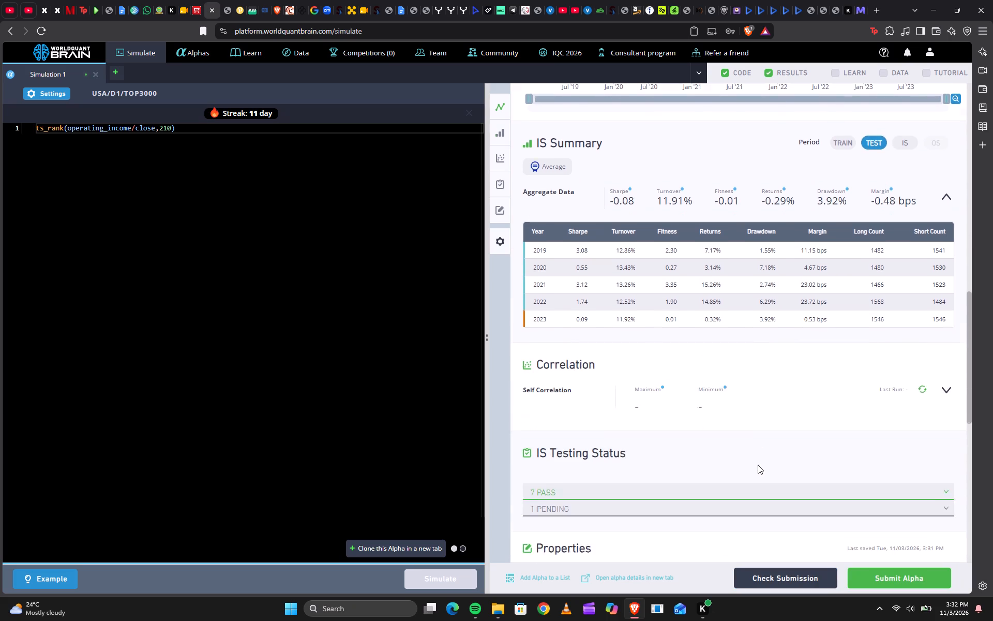
{"action": "scroll", "coordinate": [758, 465], "scroll_direction": "down", "scroll_amount": 1}
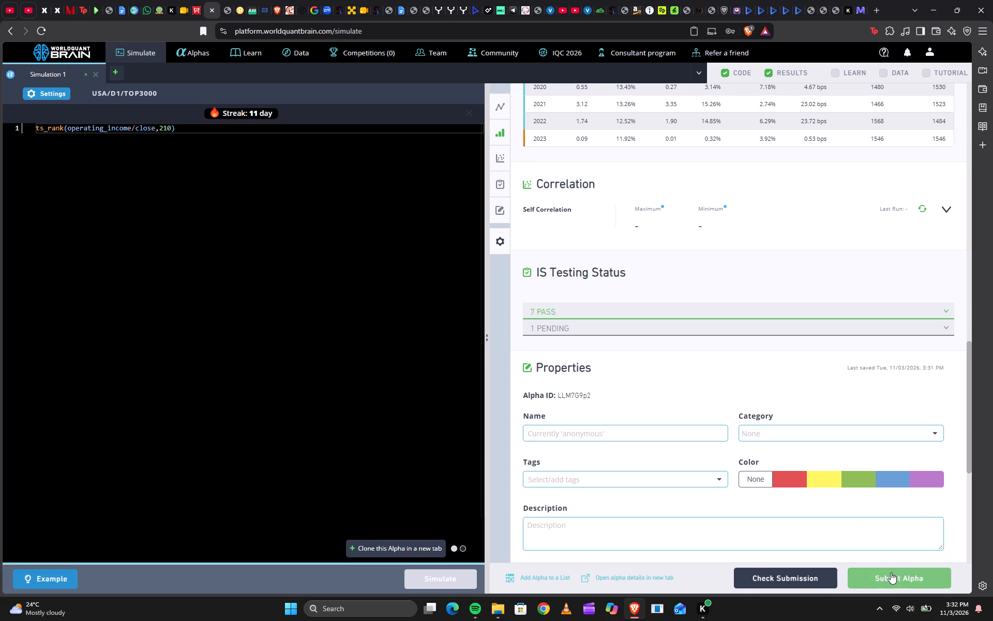
Try to submit the alpha and expand the failed check under IS Testing Status.
{"action": "left_click", "coordinate": [890, 578]}
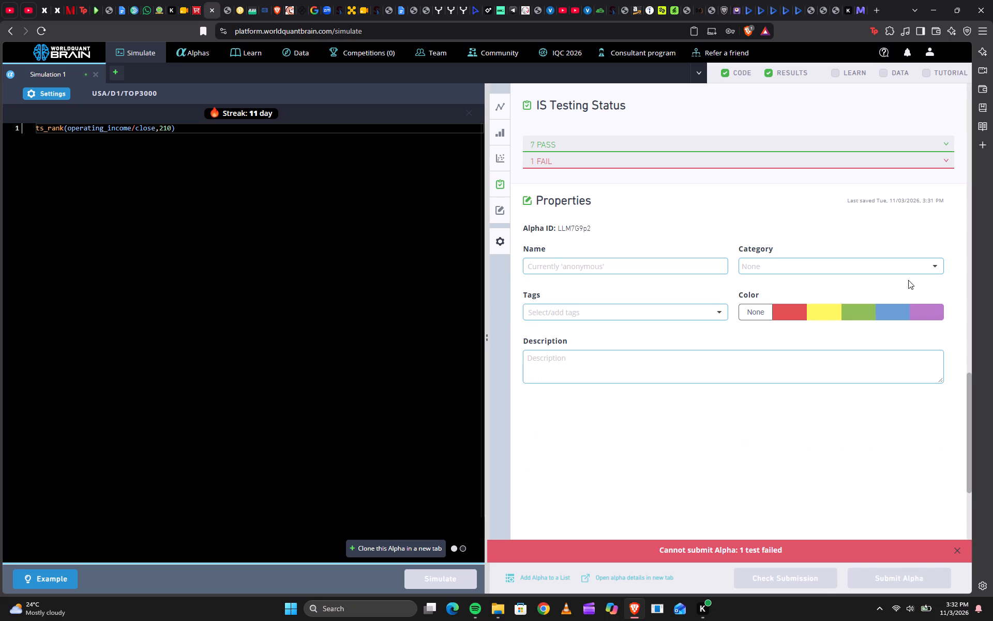
{"action": "left_click", "coordinate": [947, 157]}
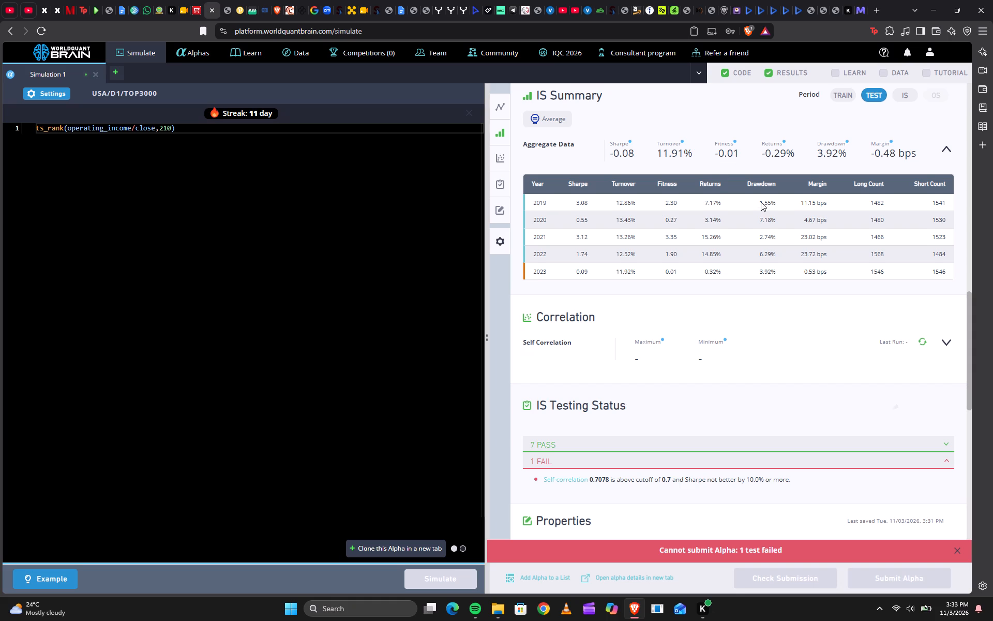
Review the alpha's PnL chart, yearly IS Summary, correlation section and failed-check details.
{"action": "scroll", "coordinate": [762, 204], "scroll_direction": "down", "scroll_amount": 2}
{"action": "scroll", "coordinate": [762, 204], "scroll_direction": "up", "scroll_amount": 15}
{"action": "scroll", "coordinate": [774, 224], "scroll_direction": "down", "scroll_amount": 1}
{"action": "scroll", "coordinate": [774, 224], "scroll_direction": "up", "scroll_amount": 1}
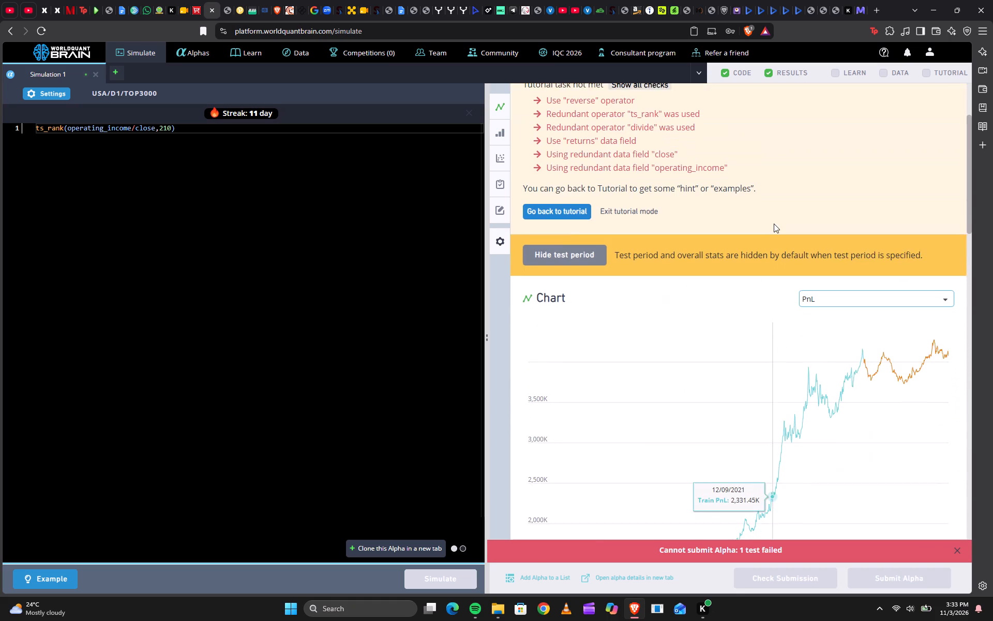
{"action": "scroll", "coordinate": [774, 224], "scroll_direction": "down", "scroll_amount": 1}
{"action": "scroll", "coordinate": [774, 224], "scroll_direction": "up", "scroll_amount": 3}
{"action": "scroll", "coordinate": [774, 224], "scroll_direction": "down", "scroll_amount": 1}
{"action": "scroll", "coordinate": [774, 224], "scroll_direction": "up", "scroll_amount": 1}
{"action": "scroll", "coordinate": [774, 224], "scroll_direction": "down", "scroll_amount": 2}
{"action": "scroll", "coordinate": [774, 224], "scroll_direction": "up", "scroll_amount": 3}
{"action": "scroll", "coordinate": [774, 224], "scroll_direction": "down", "scroll_amount": 5}
{"action": "scroll", "coordinate": [774, 224], "scroll_direction": "up", "scroll_amount": 10}
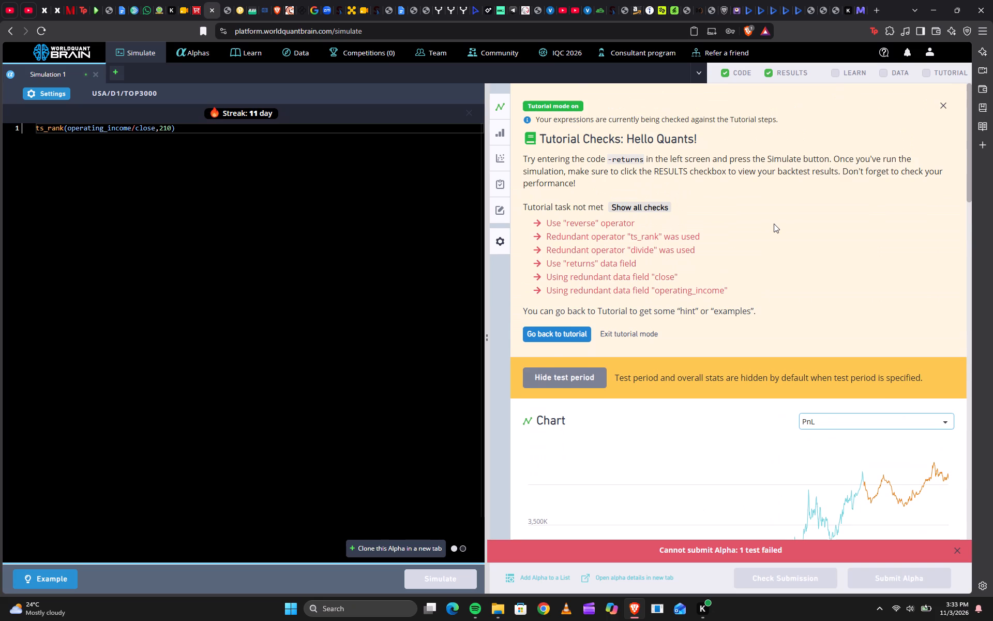
{"action": "scroll", "coordinate": [774, 224], "scroll_direction": "down", "scroll_amount": 19}
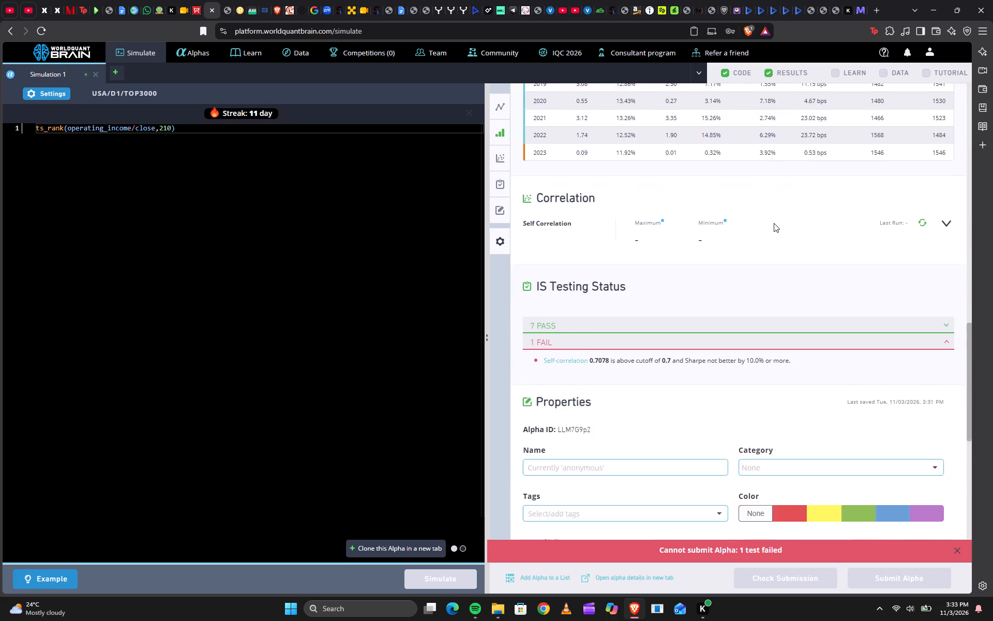
{"action": "scroll", "coordinate": [774, 223], "scroll_direction": "down", "scroll_amount": 1}
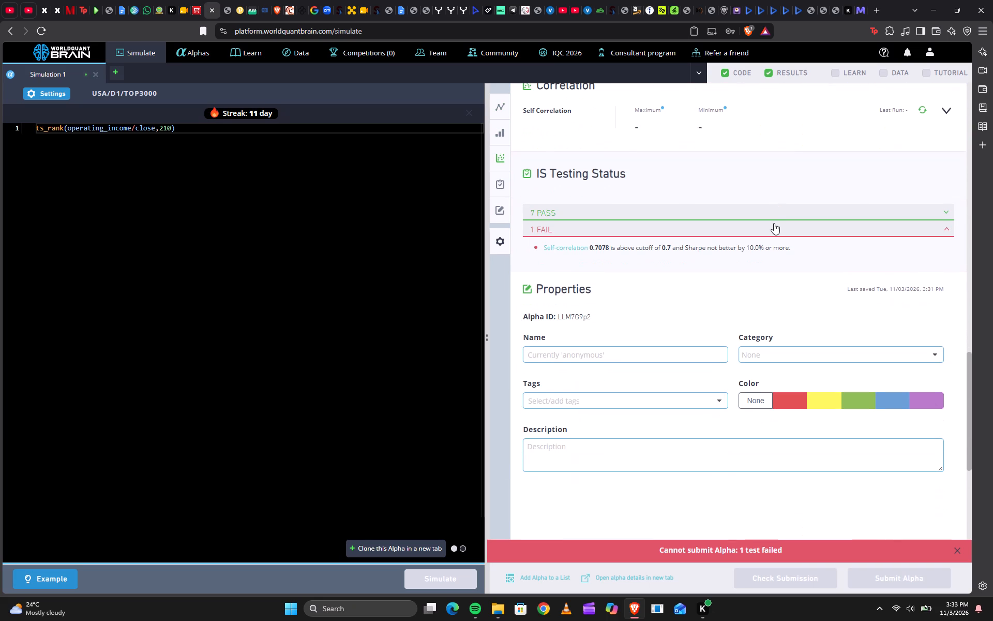
{"action": "scroll", "coordinate": [770, 227], "scroll_direction": "up", "scroll_amount": 2}
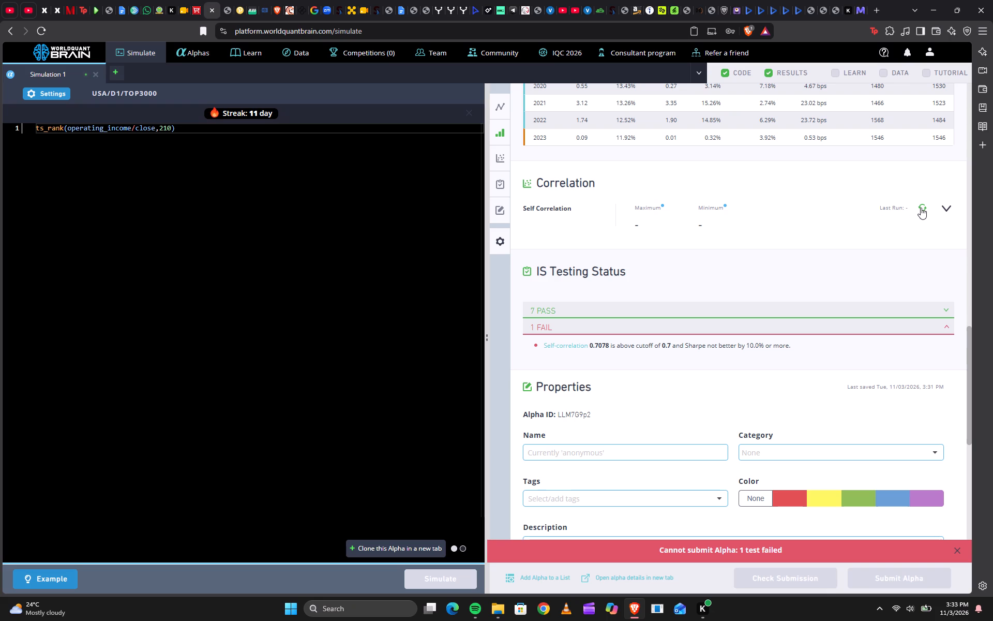
Run the self-correlation calculation for the alpha.
{"action": "left_click", "coordinate": [921, 208]}
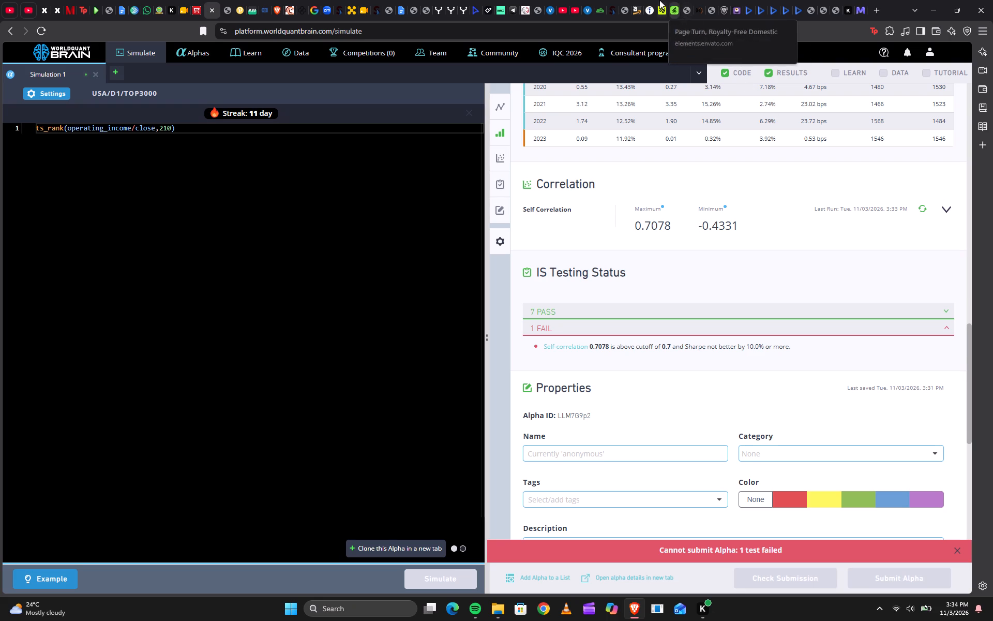
Open the Simulation 1 settings for review and close them without changes.
{"action": "left_click", "coordinate": [53, 95]}
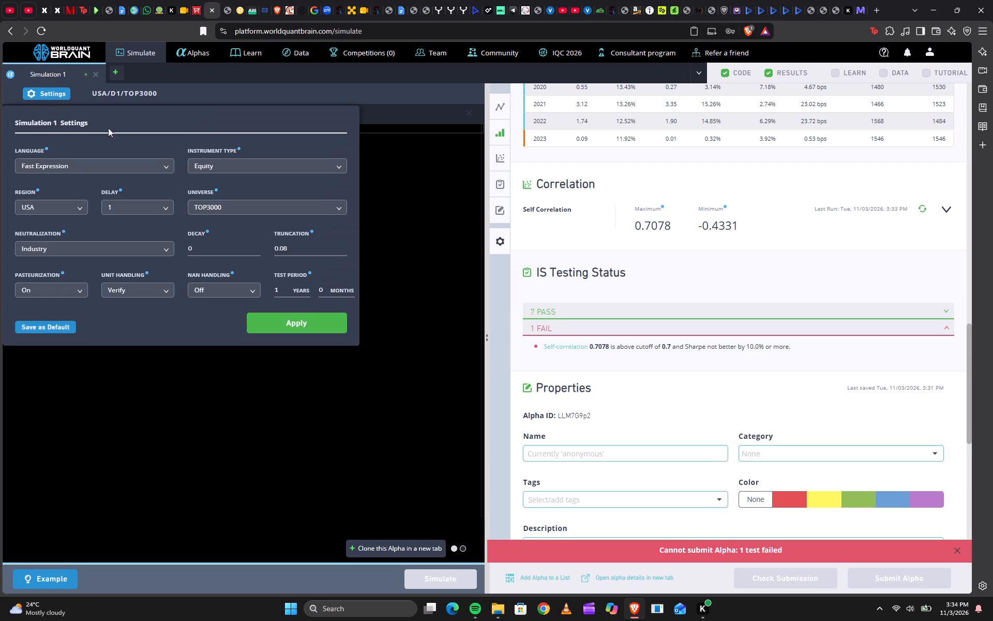
{"action": "left_click", "coordinate": [409, 407]}
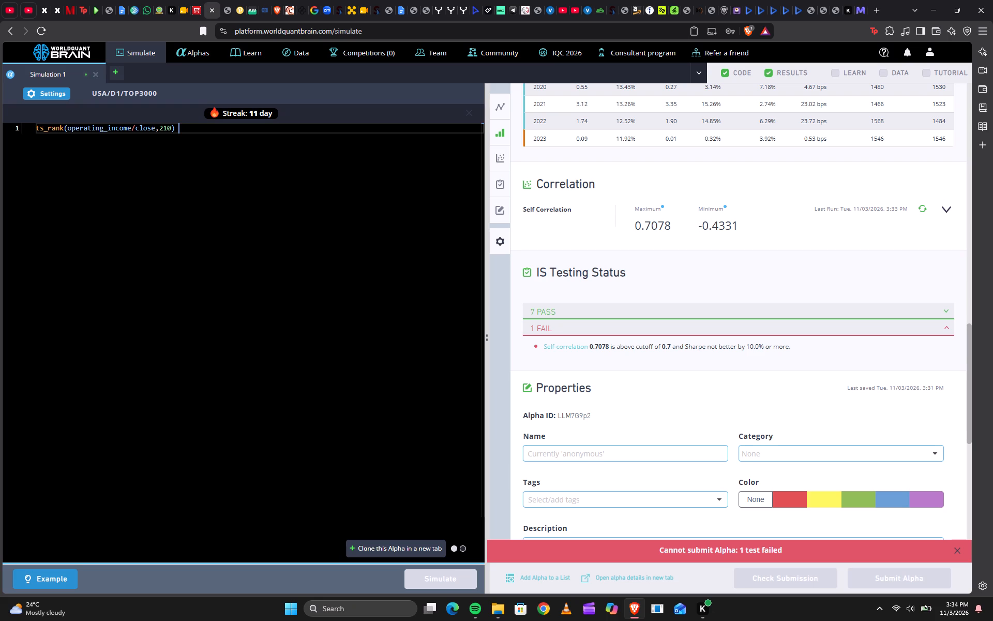
Set the ts_rank lookback to 180 in the operating_income/close expression and simulate the alpha.
{"action": "left_click", "coordinate": [165, 126]}
{"action": "key", "text": "BackSpace"}
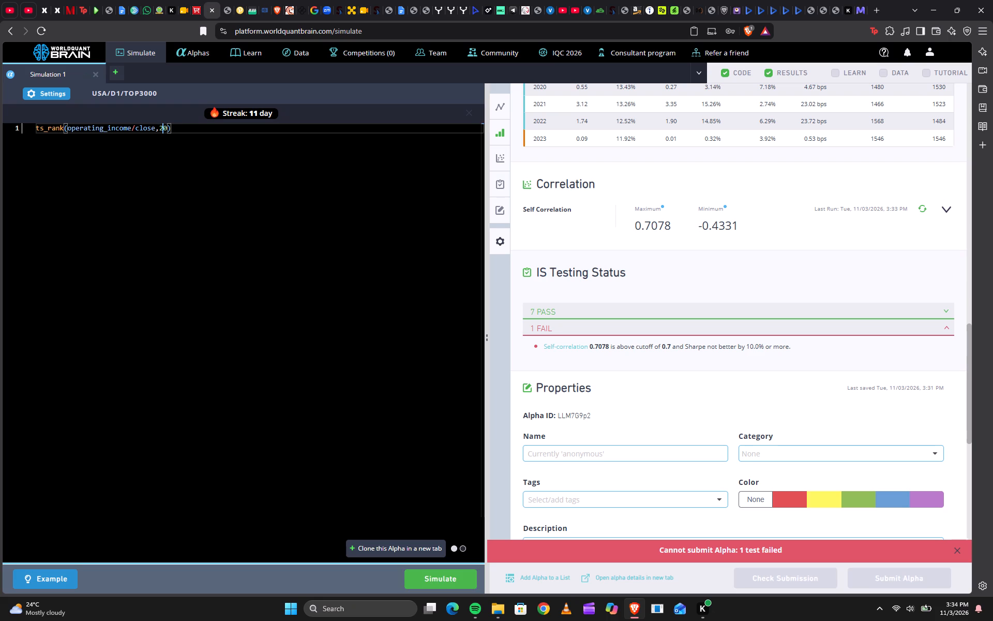
{"action": "key", "text": "BackSpace"}
{"action": "key", "text": "1"}
{"action": "type", "text": "80"}
{"action": "key", "text": "BackSpace"}
{"action": "left_click", "coordinate": [188, 130]}
{"action": "left_click", "coordinate": [178, 163]}
{"action": "left_click", "coordinate": [427, 572]}
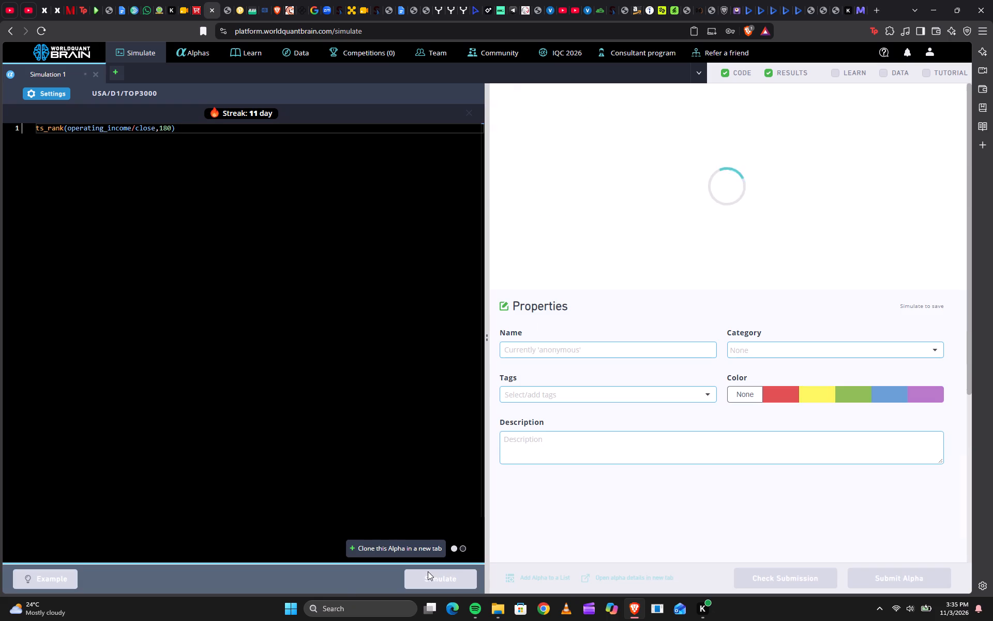
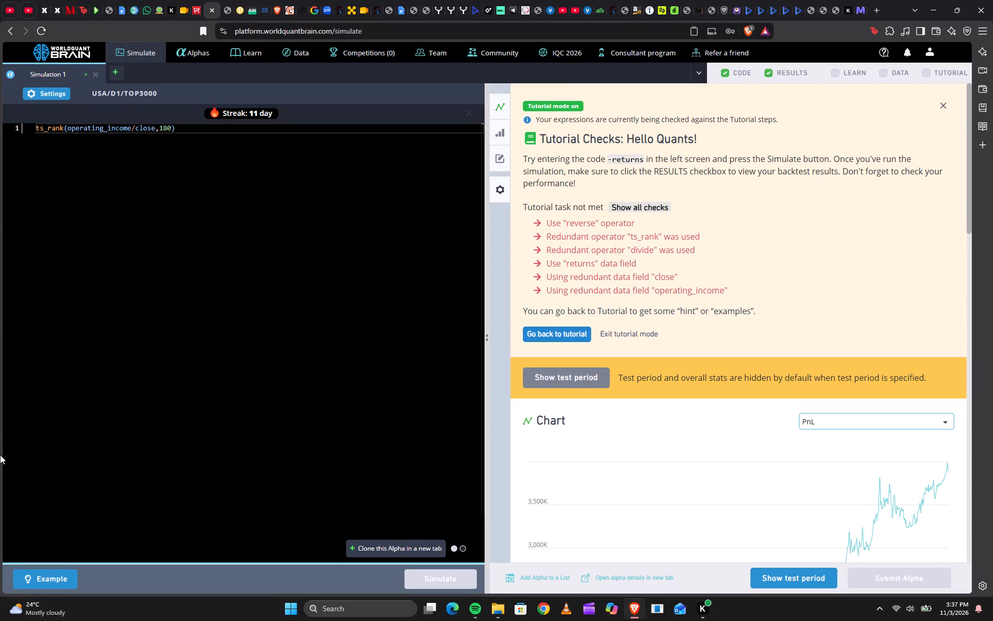
Show the test period for the 180-day ts_rank alpha and review its yearly summary, correlation and IS Testing Status.
{"action": "left_click", "coordinate": [800, 575]}
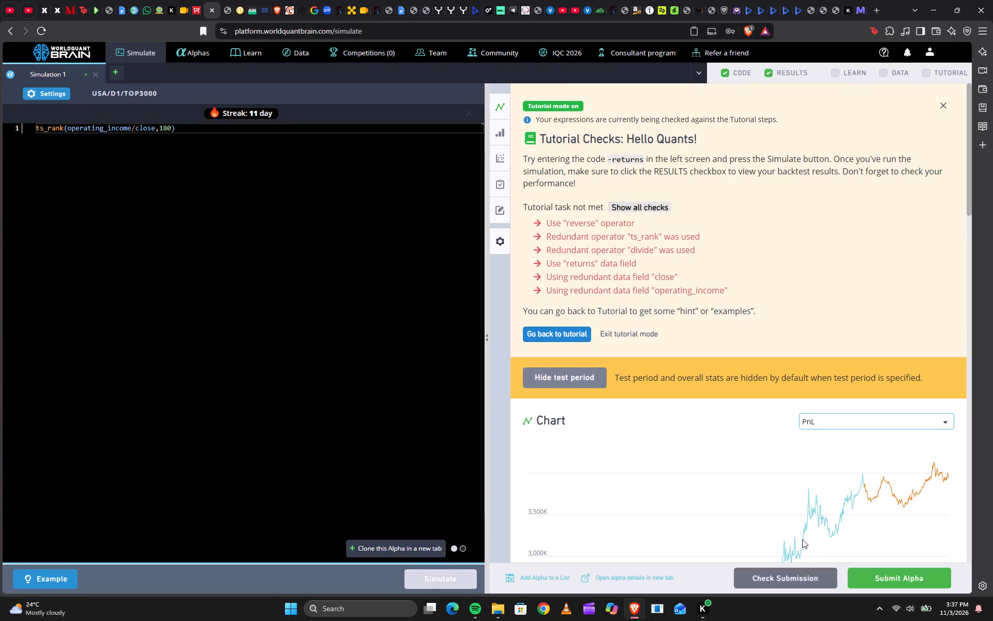
{"action": "scroll", "coordinate": [818, 441], "scroll_direction": "down", "scroll_amount": 17}
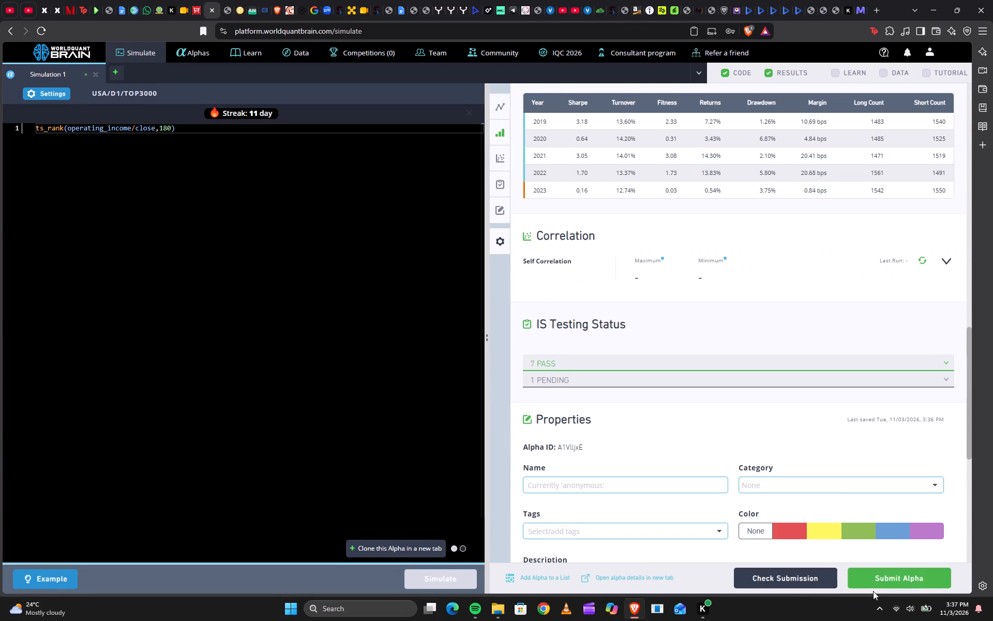
Try to submit the ts_rank(operating_income/close,180) alpha and expand the failed-test details under IS Testing Status.
{"action": "left_click", "coordinate": [876, 577]}
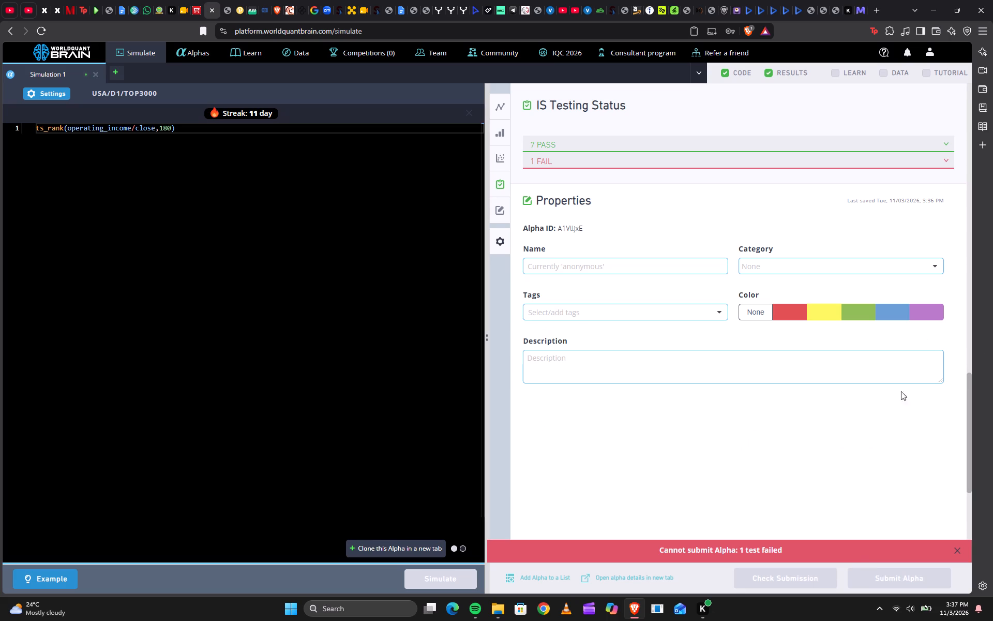
{"action": "left_click", "coordinate": [950, 161]}
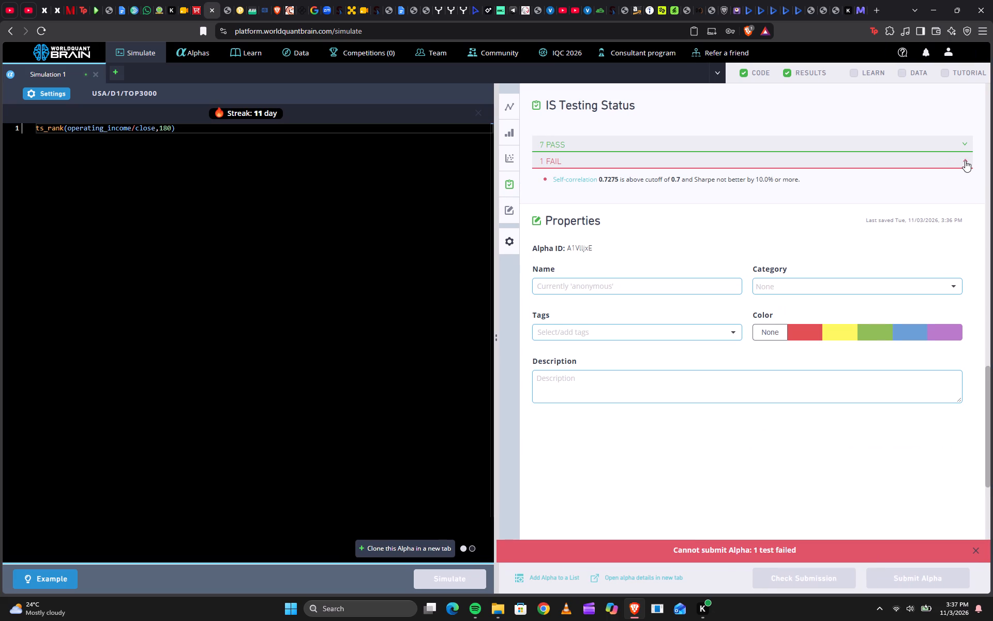
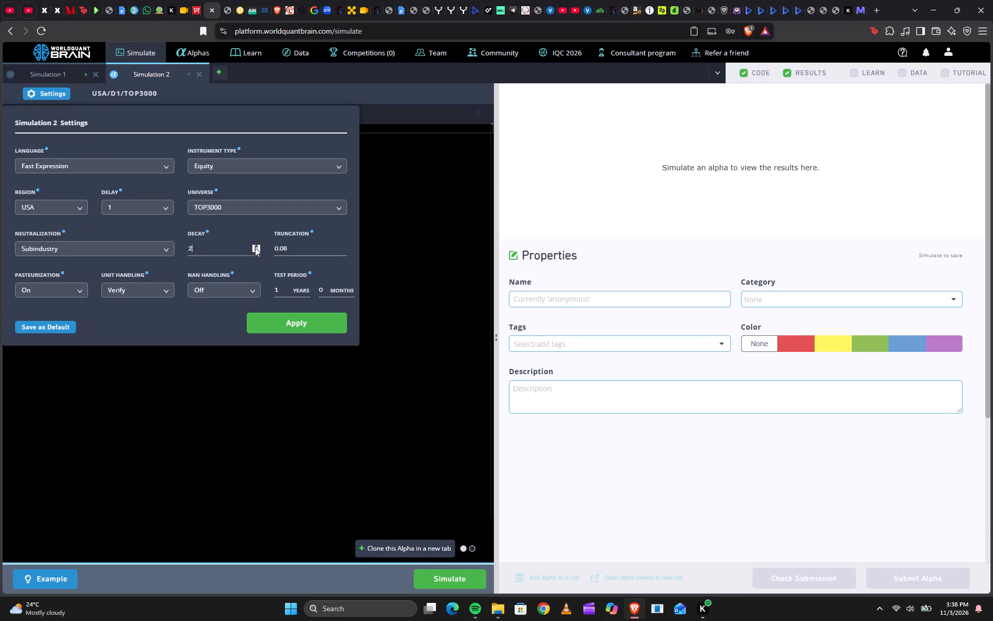
Set the decay of Simulation 2 to 0, apply the settings and simulate ts_rank(operating_income/open,200).
{"action": "double_click", "coordinate": [255, 251]}
{"action": "left_click", "coordinate": [268, 317]}
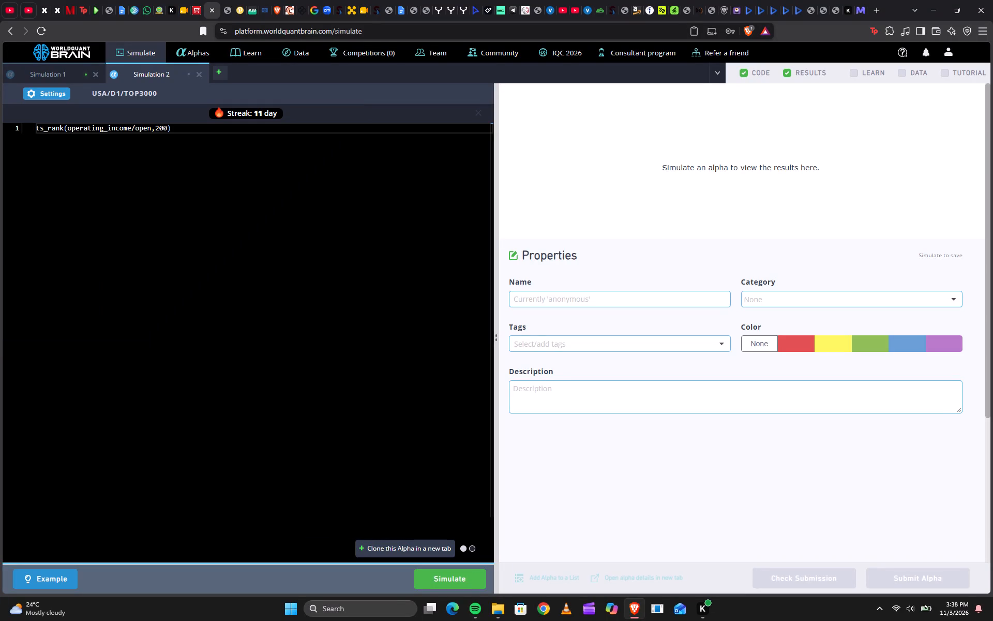
{"action": "left_click", "coordinate": [432, 574]}
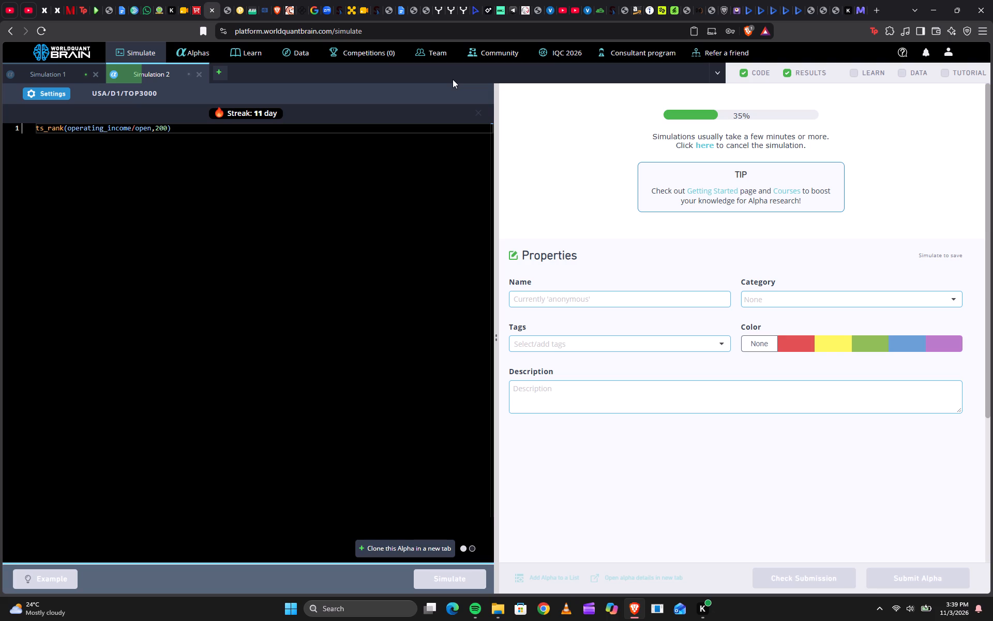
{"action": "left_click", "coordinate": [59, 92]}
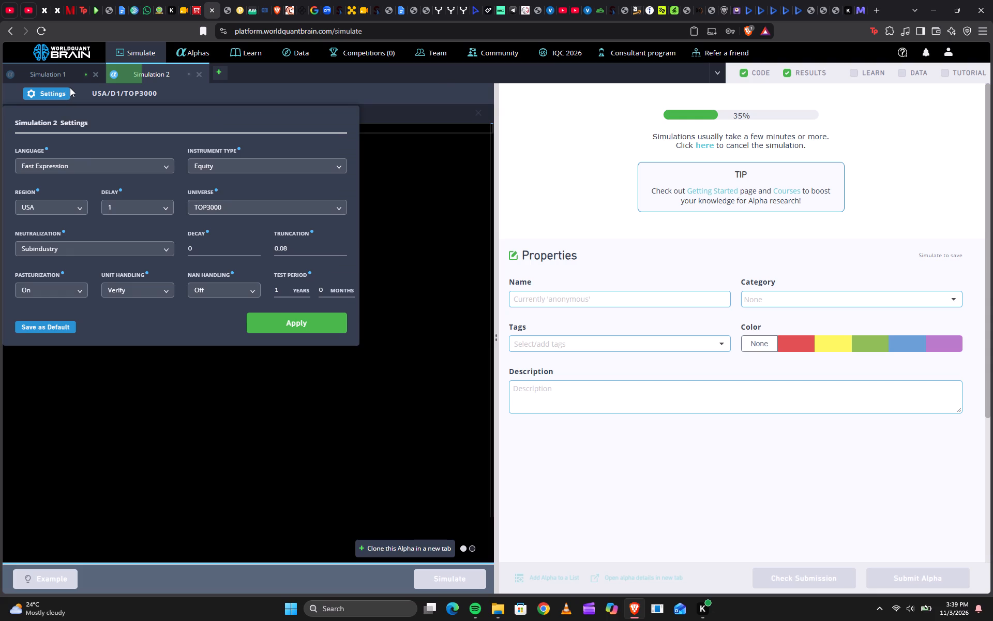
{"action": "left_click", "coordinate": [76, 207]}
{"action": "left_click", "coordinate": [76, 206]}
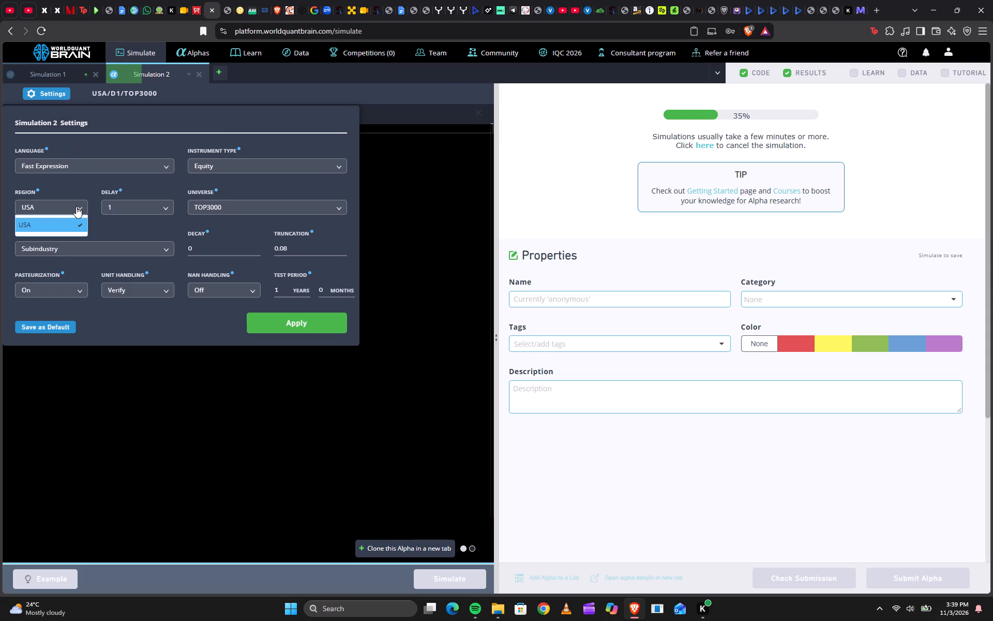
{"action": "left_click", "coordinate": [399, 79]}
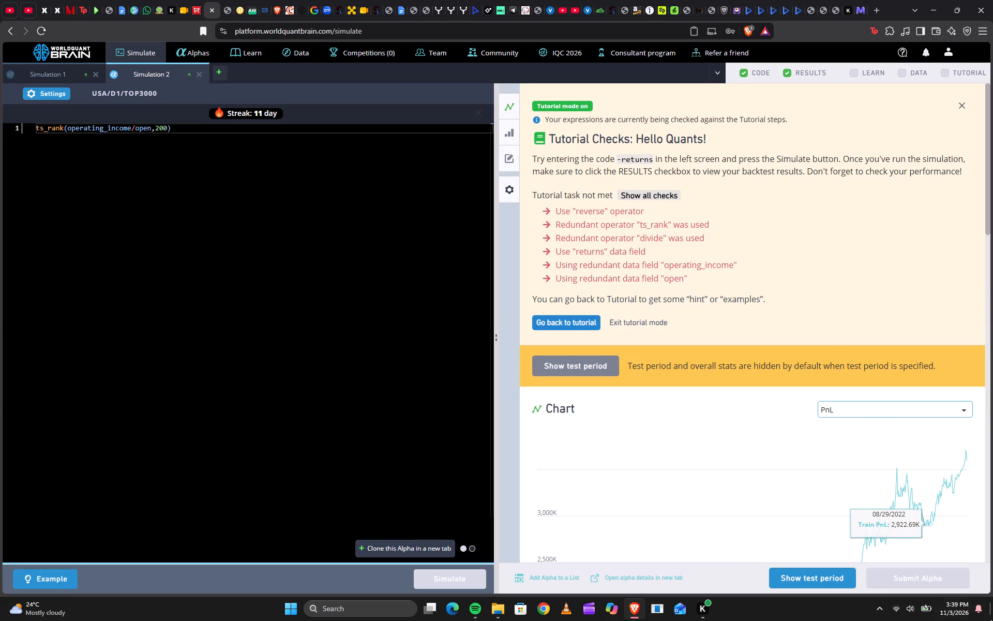
Show the test period results for the ts_rank(operating_income/open,200) alpha and submit it.
{"action": "left_click", "coordinate": [840, 575]}
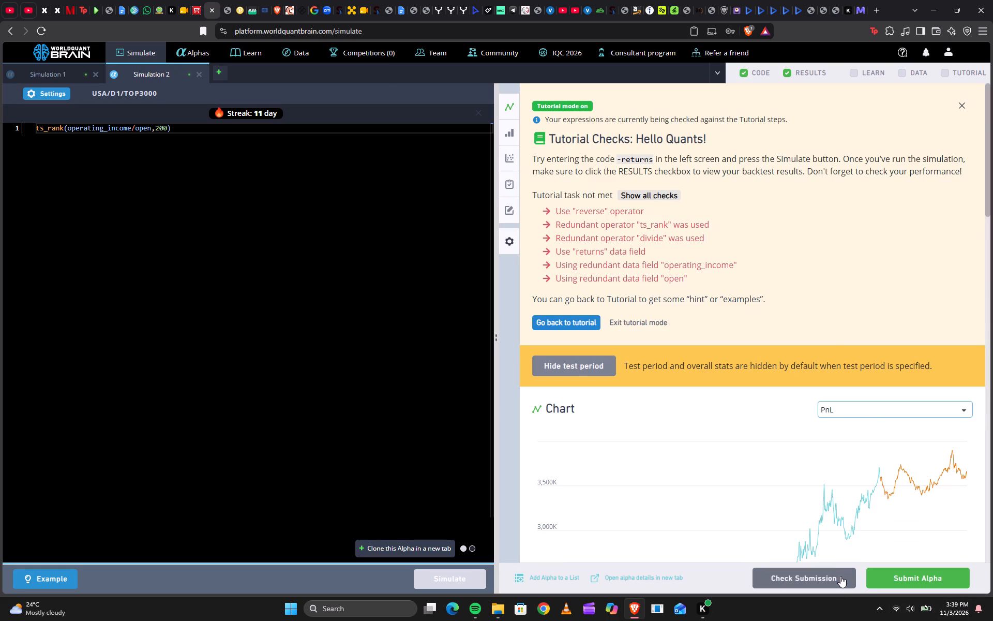
{"action": "scroll", "coordinate": [870, 522], "scroll_direction": "down", "scroll_amount": 5}
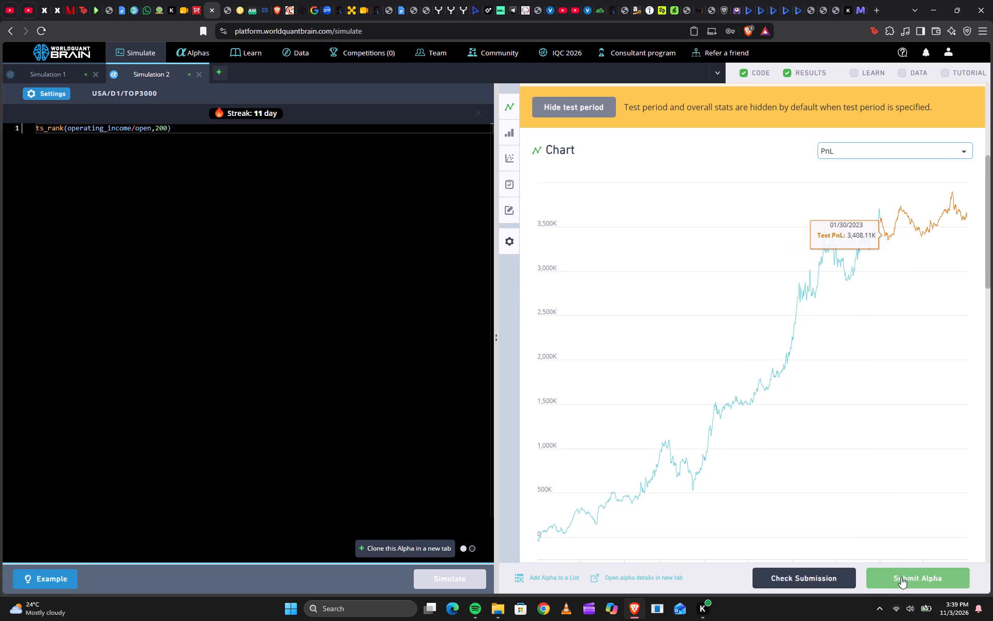
{"action": "left_click", "coordinate": [901, 577]}
{"action": "scroll", "coordinate": [885, 515], "scroll_direction": "up", "scroll_amount": 6}
{"action": "scroll", "coordinate": [862, 459], "scroll_direction": "up", "scroll_amount": 2}
{"action": "scroll", "coordinate": [862, 459], "scroll_direction": "down", "scroll_amount": 3}
{"action": "scroll", "coordinate": [862, 459], "scroll_direction": "up", "scroll_amount": 1}
{"action": "scroll", "coordinate": [862, 460], "scroll_direction": "down", "scroll_amount": 1}
{"action": "scroll", "coordinate": [862, 460], "scroll_direction": "up", "scroll_amount": 1}
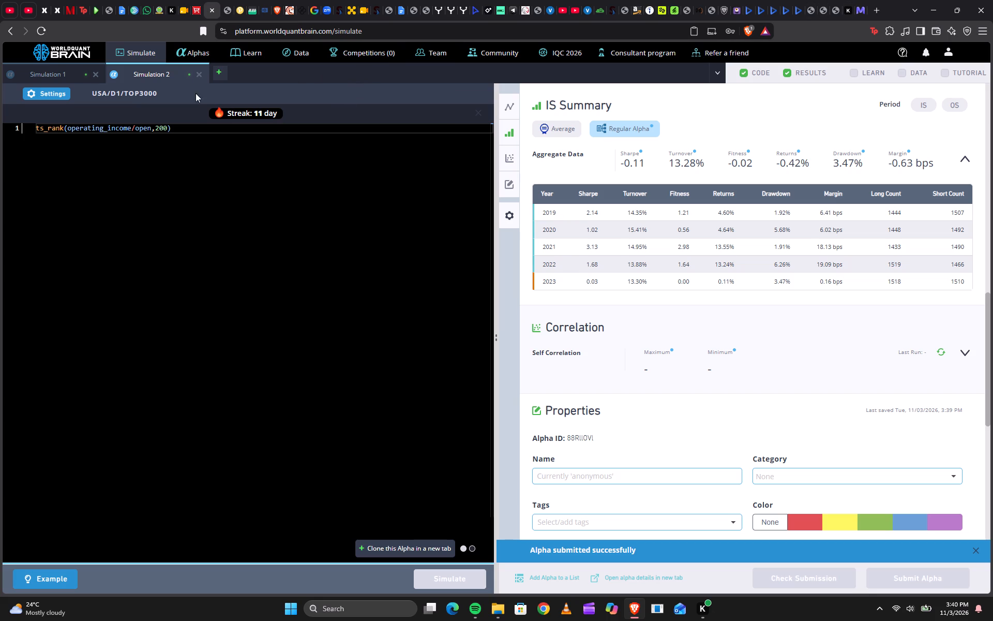
In Simulation 1, rewrite the start of the expression before close as ts_rank(operating_income,98)+liabilities/assets.
{"action": "left_click", "coordinate": [76, 72]}
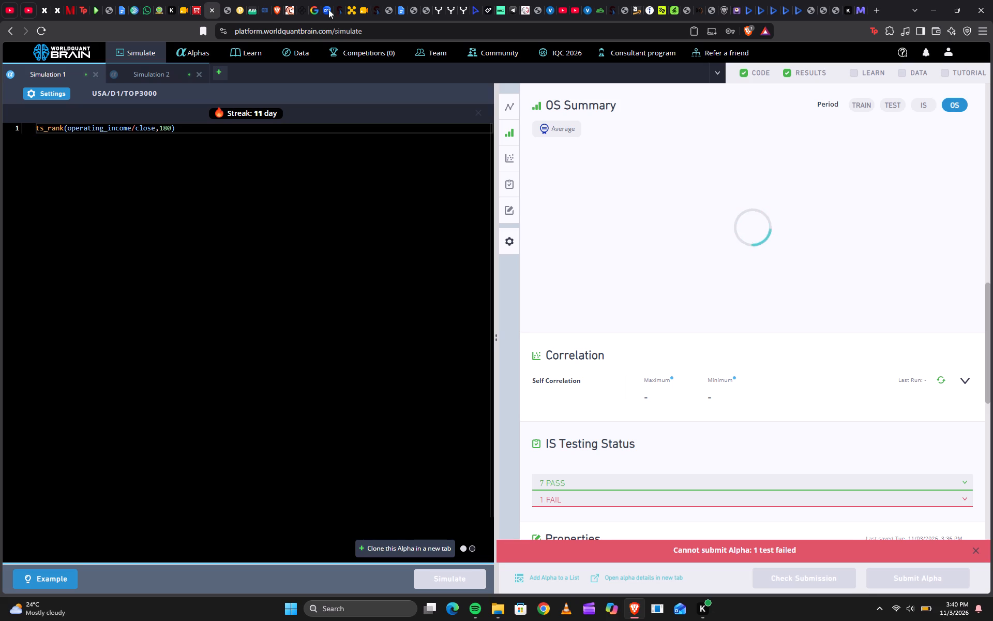
{"action": "left_click", "coordinate": [136, 126]}
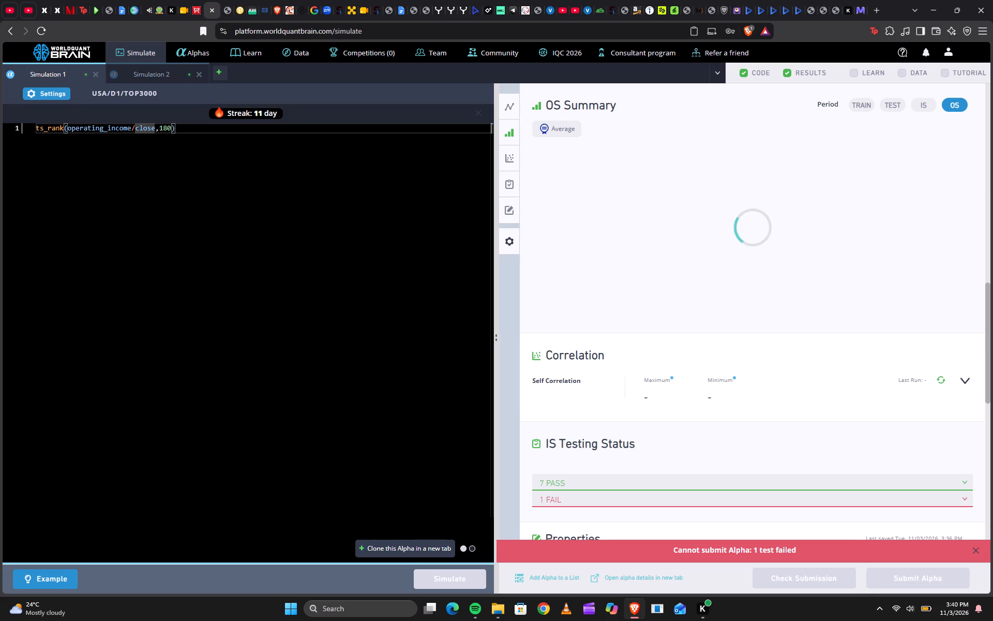
{"action": "key", "text": "BackSpace"}
{"action": "key", "text": "comma"}
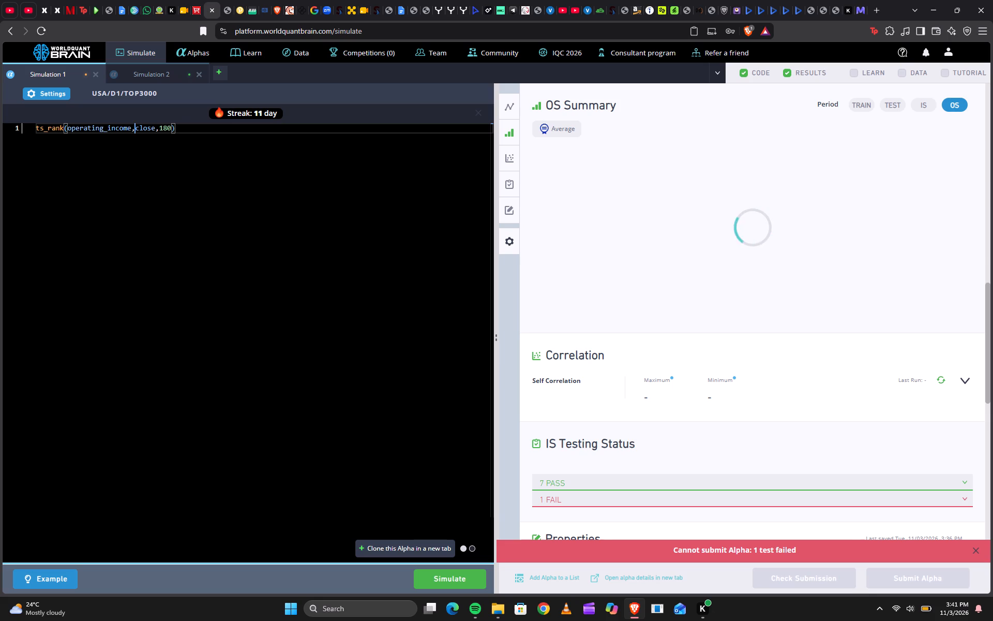
{"action": "type", "text": "98"}
{"action": "key", "text": "shift+parenright"}
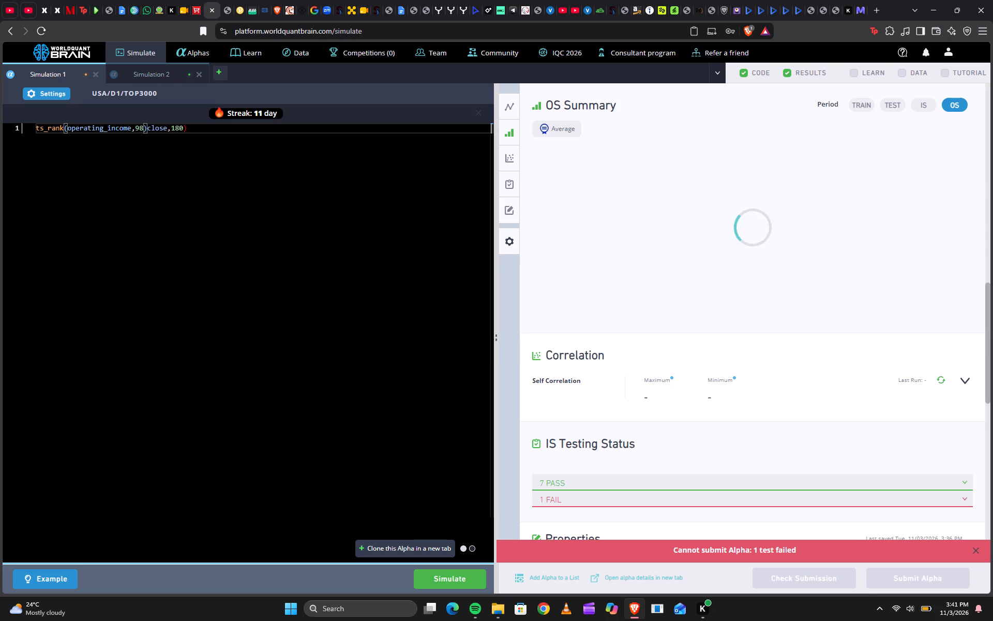
{"action": "key", "text": "shift+plus"}
{"action": "type", "text": "liabilities"}
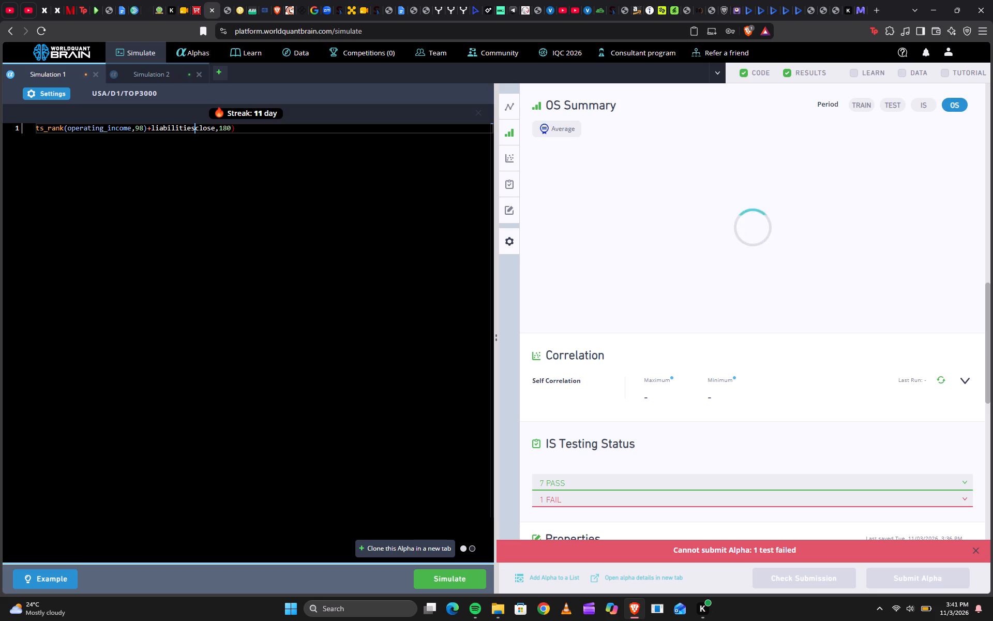
{"action": "key", "text": "slash"}
{"action": "type", "text": "assets"}
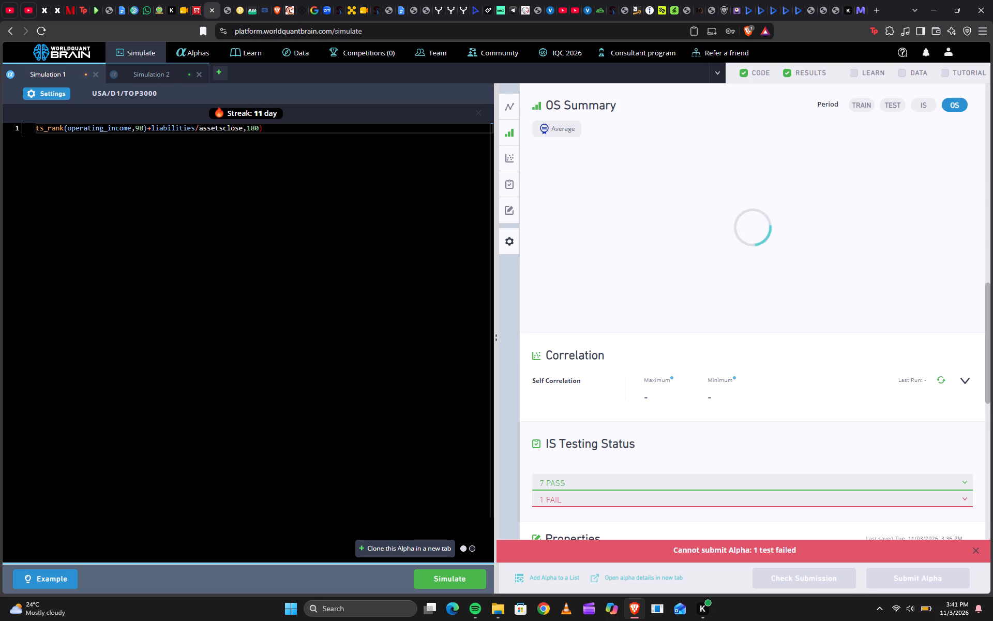
Extend the expression after assets with a multiplication by ts_rank(operating_expense / cap, 95.
{"action": "key", "text": "shift+asterisk"}
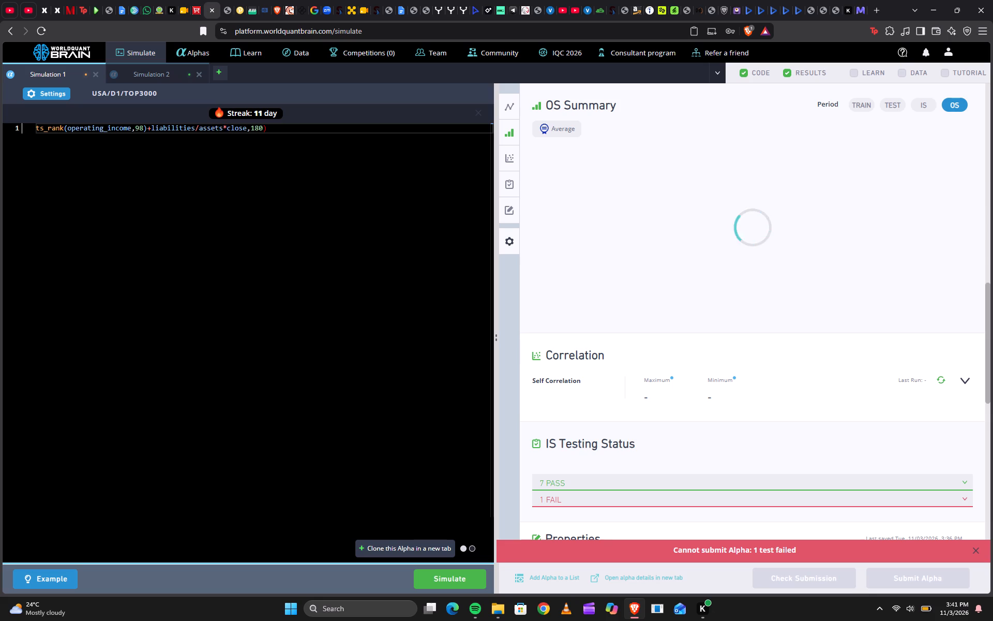
{"action": "type", "text": "ts"}
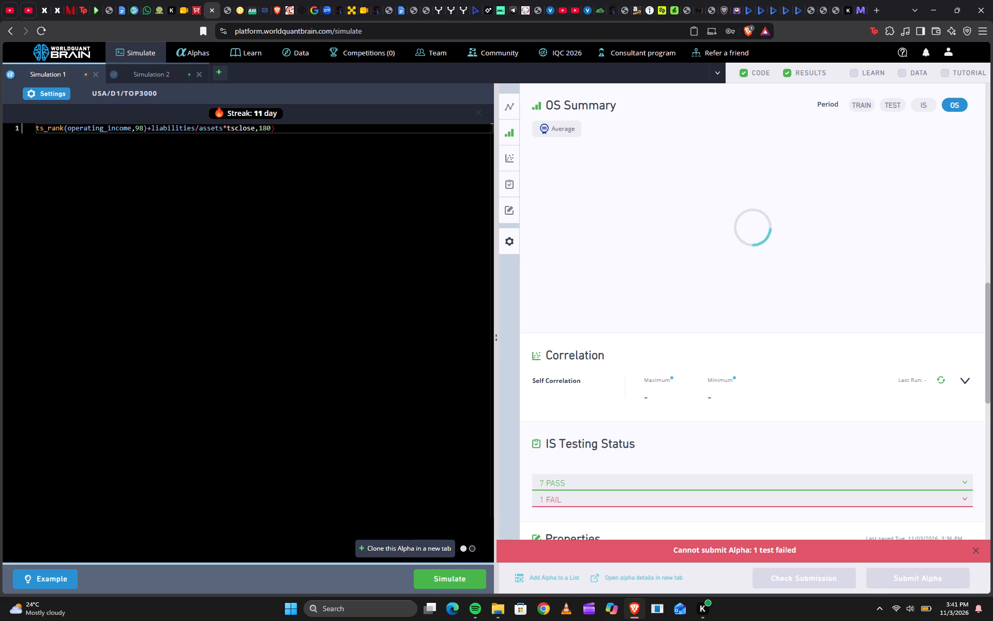
{"action": "key", "text": "shift+underscore"}
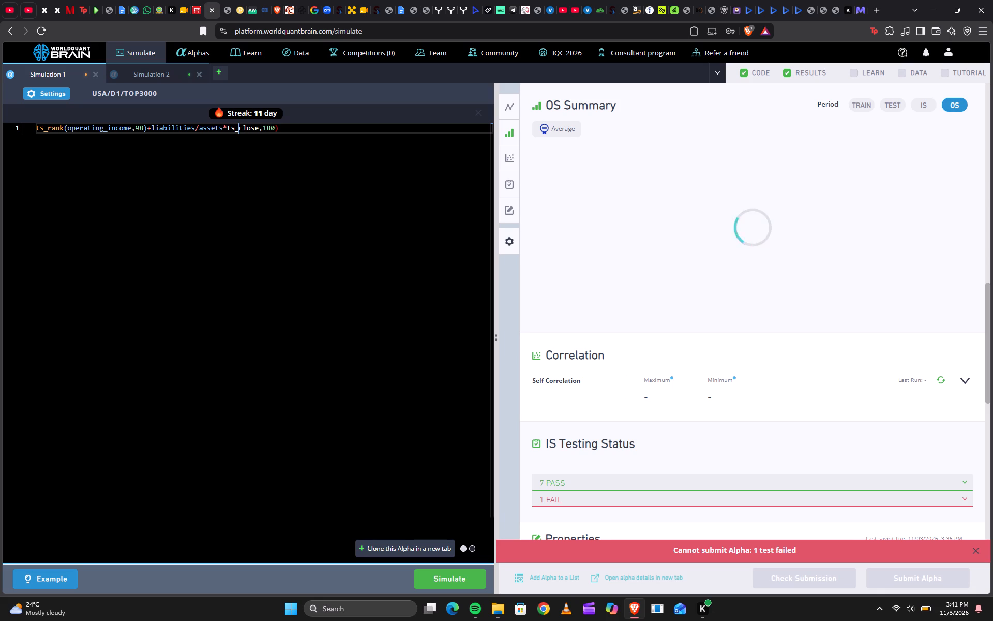
{"action": "type", "text": "ra"}
{"action": "type", "text": "nk"}
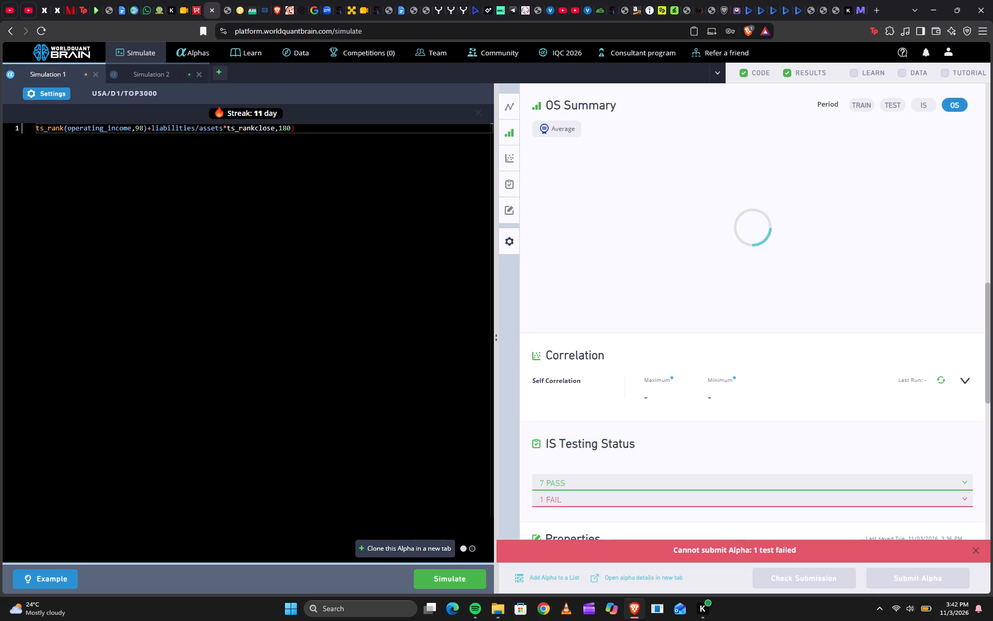
{"action": "key", "text": "shift+parenleft"}
{"action": "type", "text": "operating"}
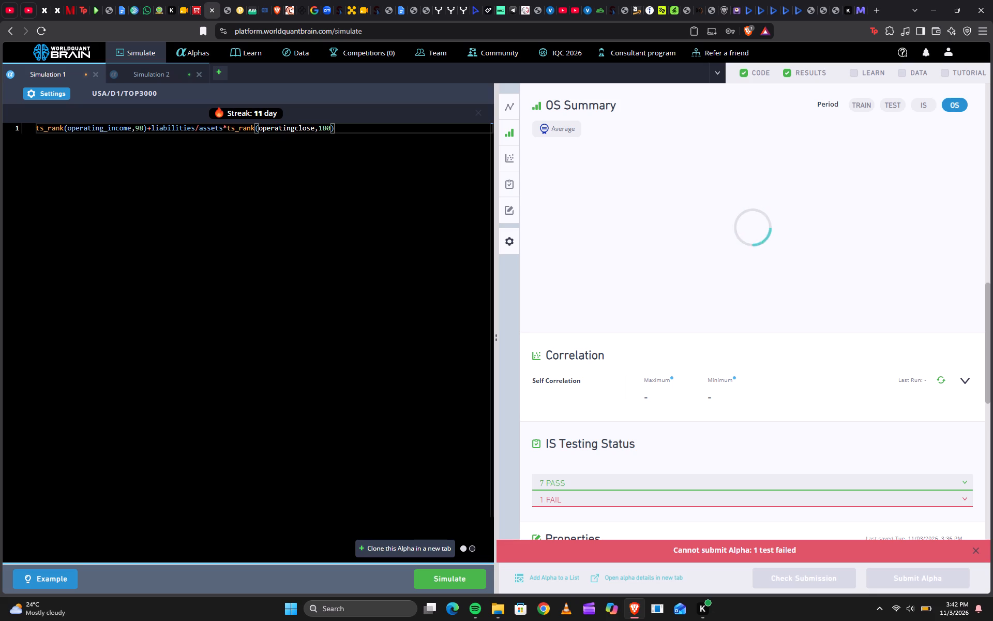
{"action": "type", "text": "_expense"}
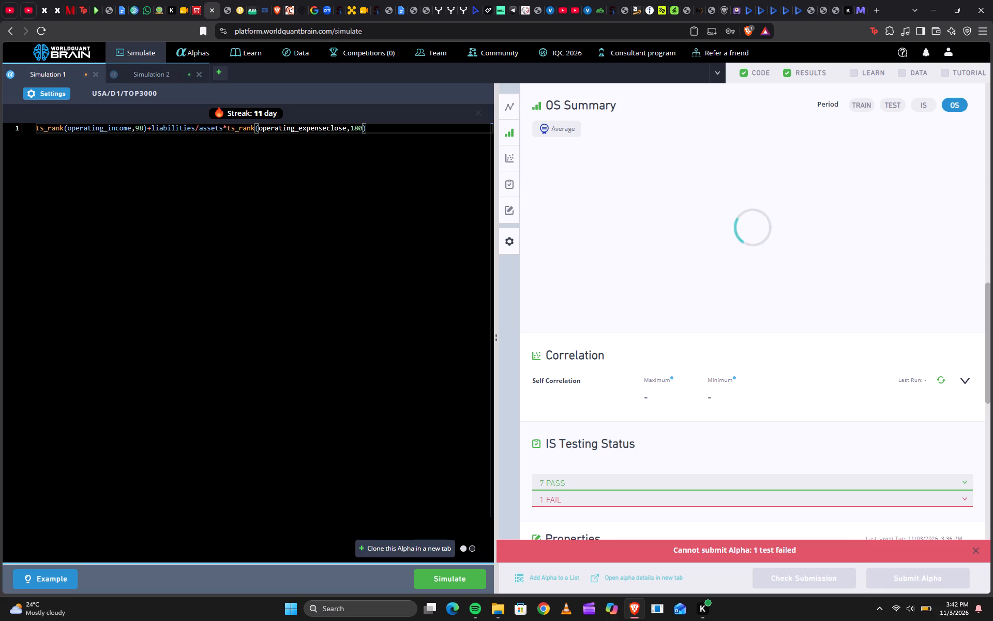
{"action": "key", "text": "space"}
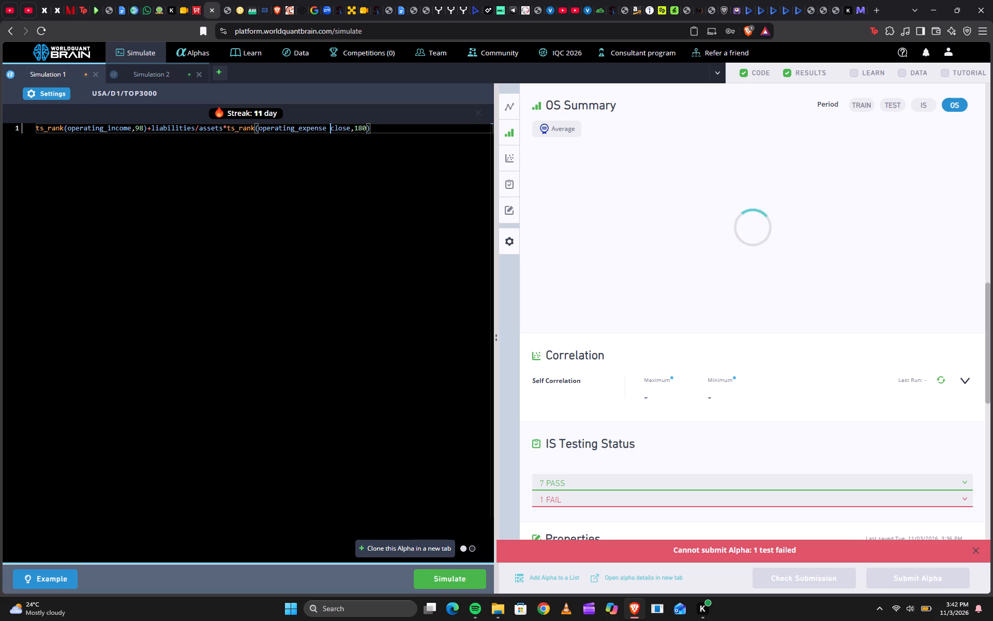
{"action": "key", "text": "slash"}
{"action": "key", "text": "space"}
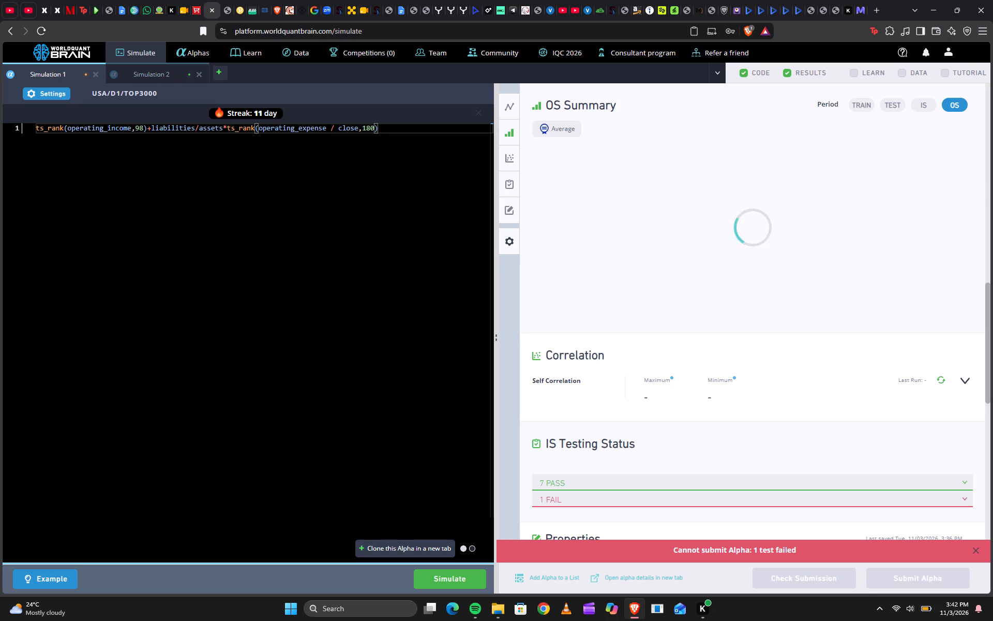
{"action": "type", "text": "cap"}
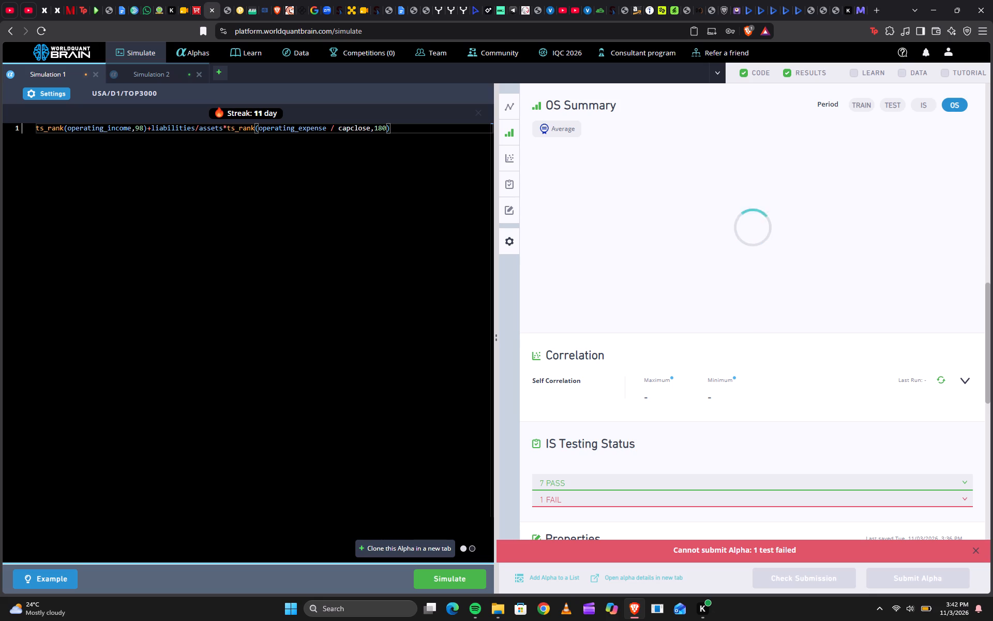
{"action": "type", "text": ","}
{"action": "key", "text": "space"}
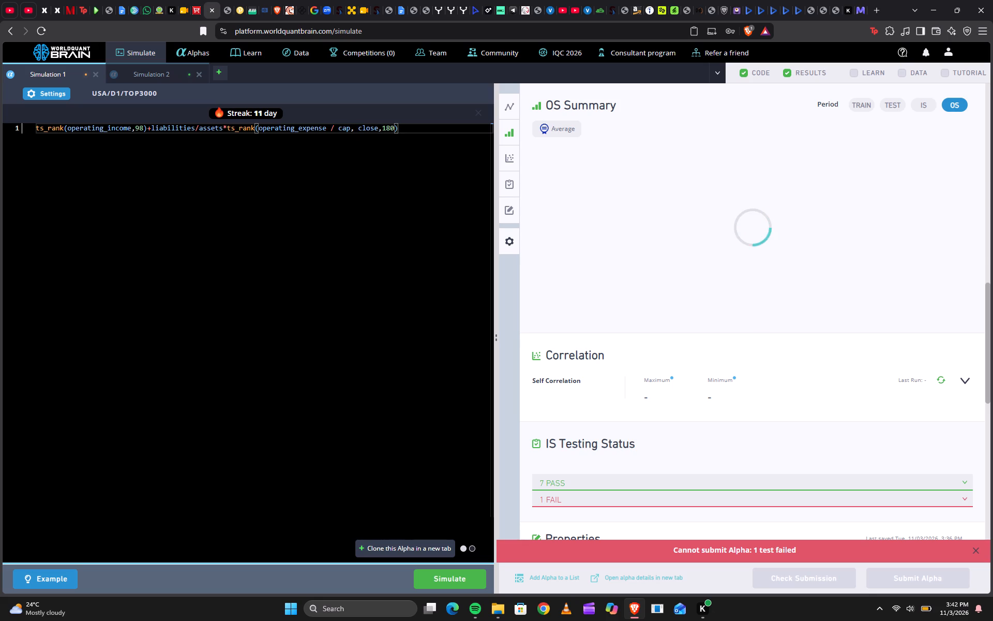
{"action": "type", "text": "95"}
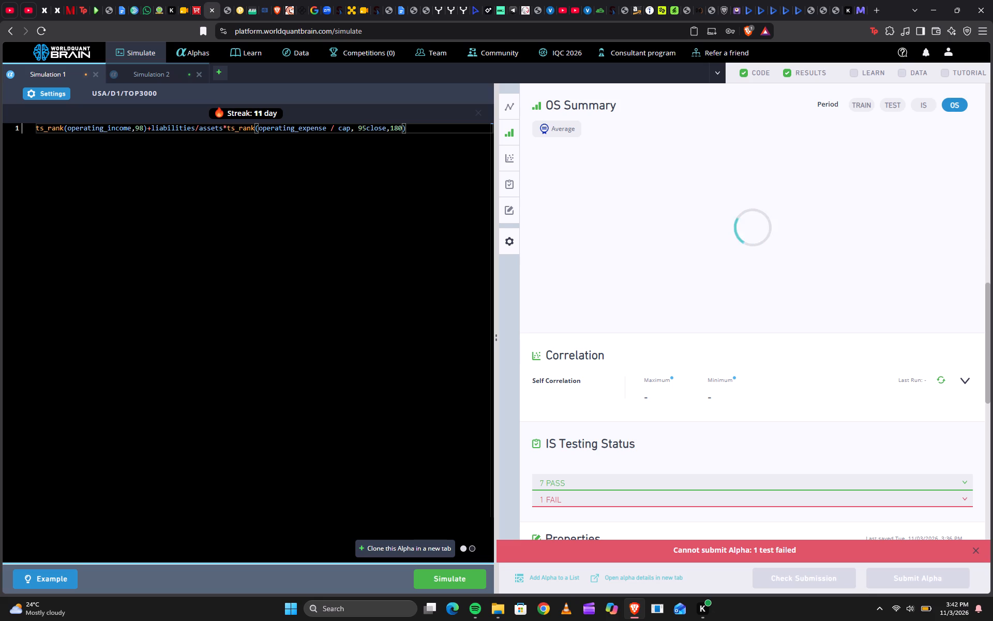
Delete the leftover close,180 after 95, keeping the closing parenthesis of the second ts_rank.
{"action": "key", "text": "Delete"}
{"action": "key", "text": "Delete"}
{"action": "key", "text": "Delete"}
{"action": "key", "text": "Delete"}
{"action": "key", "text": "Delete"}
{"action": "key", "text": "Delete"}
{"action": "key", "text": "Delete"}
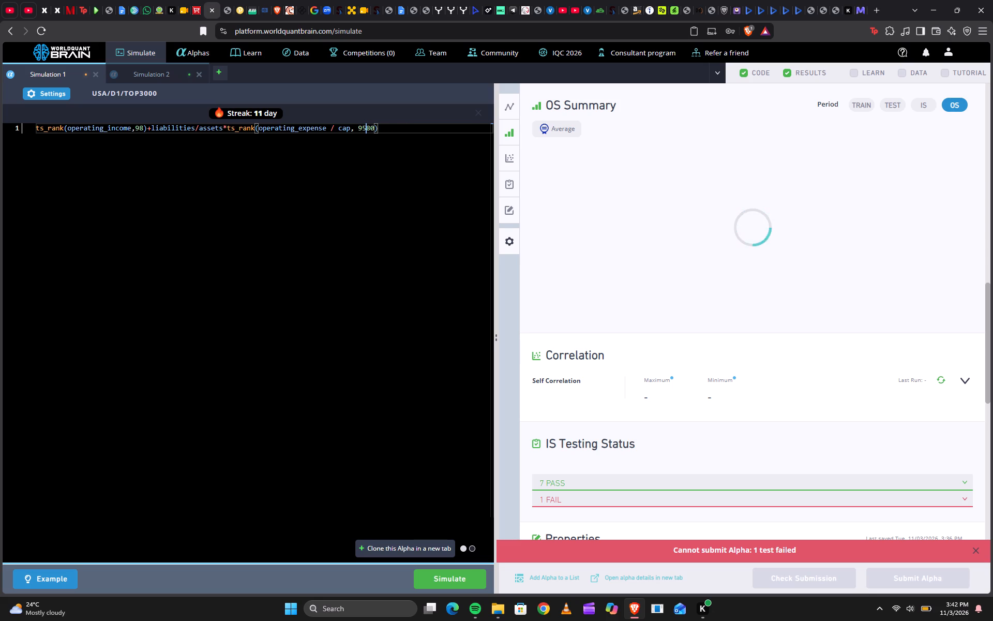
{"action": "key", "text": "Delete"}
{"action": "key", "text": "Delete"}
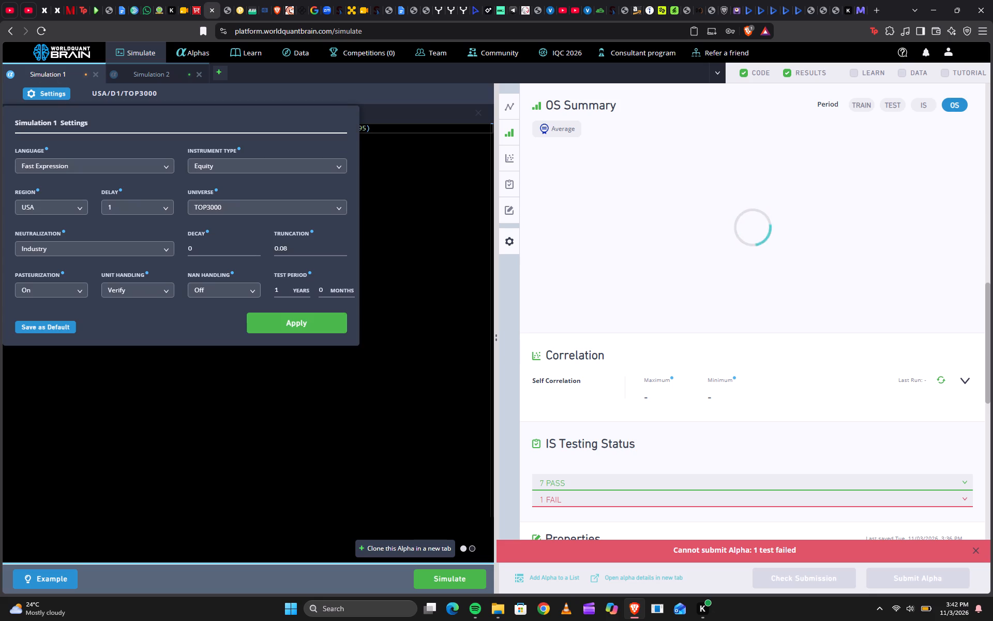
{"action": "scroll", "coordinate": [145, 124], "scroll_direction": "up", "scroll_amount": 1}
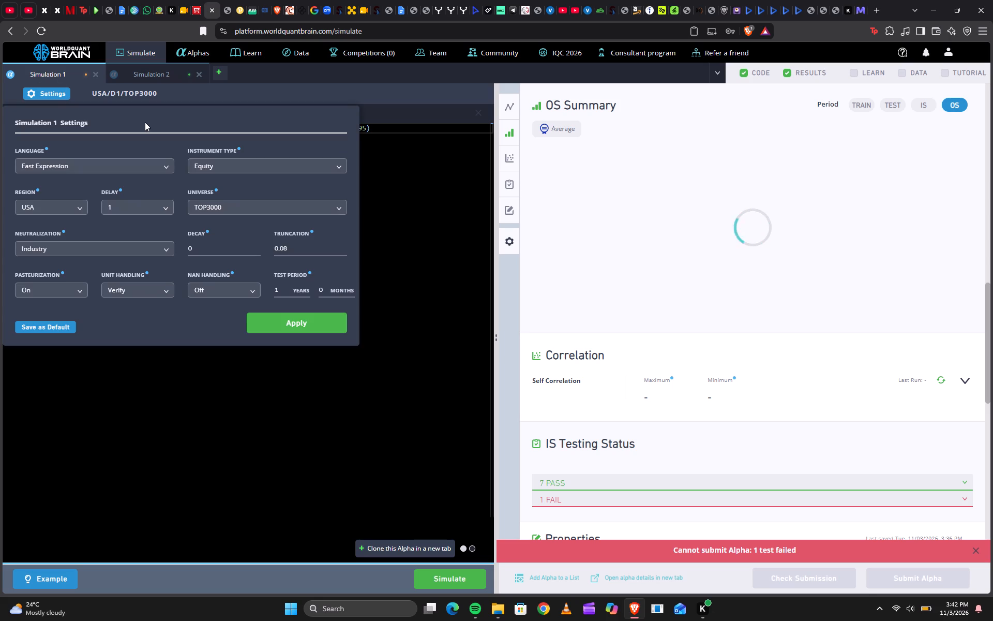
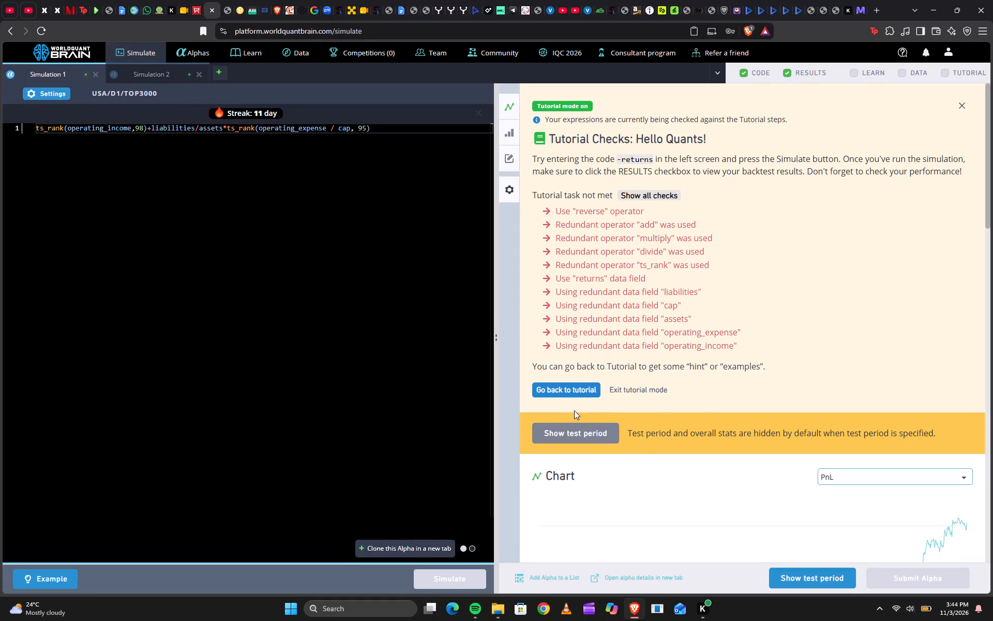
Show the test period results for the combined operating income, liabilities/assets and operating expense alpha and try to submit it.
{"action": "left_click", "coordinate": [810, 569]}
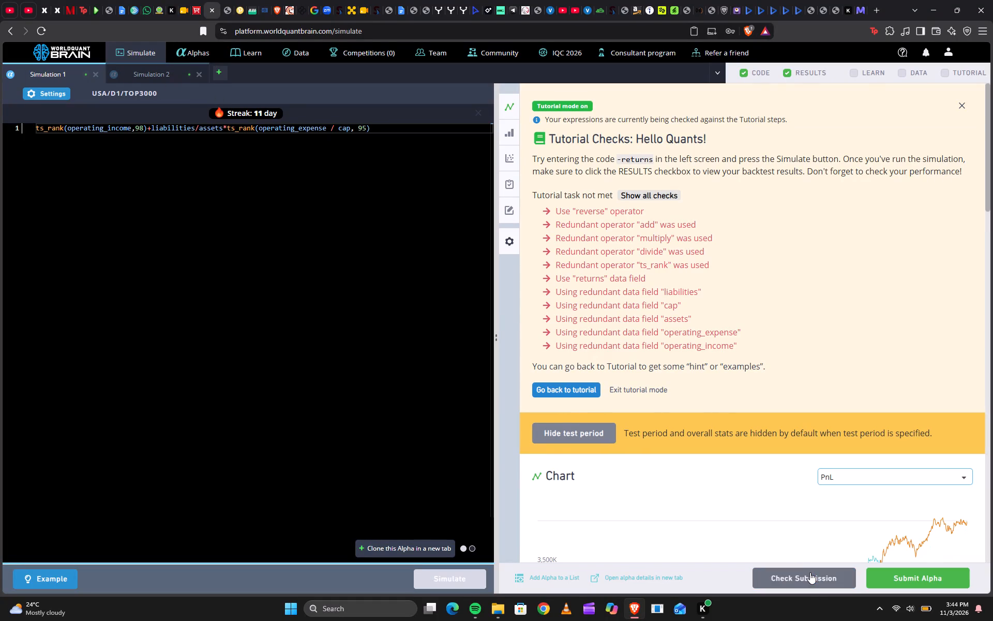
{"action": "scroll", "coordinate": [865, 528], "scroll_direction": "down", "scroll_amount": 1}
{"action": "scroll", "coordinate": [864, 528], "scroll_direction": "up", "scroll_amount": 3}
{"action": "scroll", "coordinate": [864, 527], "scroll_direction": "down", "scroll_amount": 1}
{"action": "scroll", "coordinate": [864, 526], "scroll_direction": "up", "scroll_amount": 1}
{"action": "scroll", "coordinate": [864, 526], "scroll_direction": "down", "scroll_amount": 1}
{"action": "scroll", "coordinate": [864, 524], "scroll_direction": "up", "scroll_amount": 1}
{"action": "scroll", "coordinate": [864, 522], "scroll_direction": "down", "scroll_amount": 6}
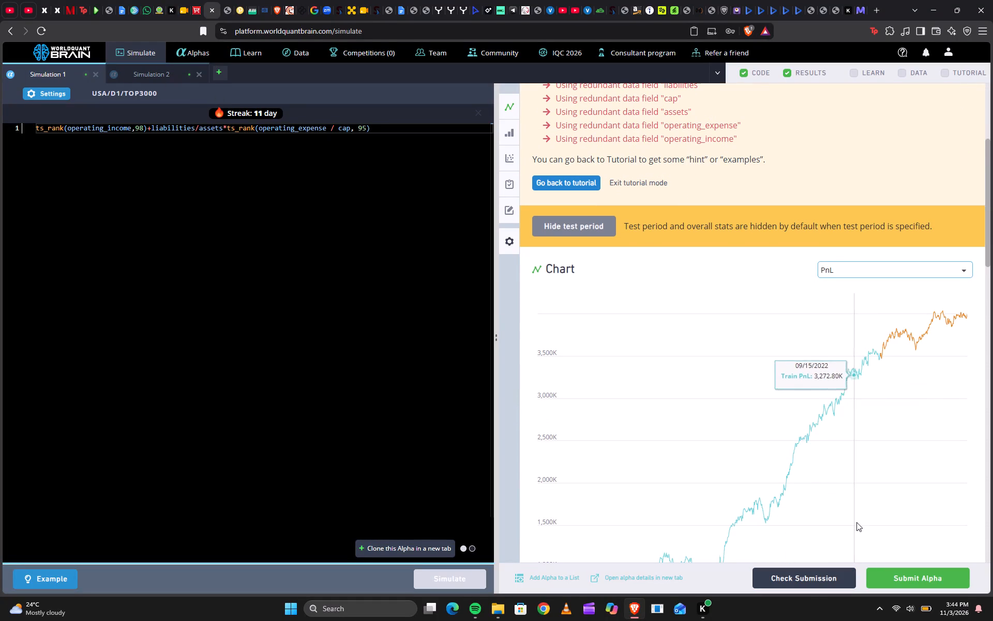
{"action": "scroll", "coordinate": [856, 522], "scroll_direction": "down", "scroll_amount": 6}
{"action": "scroll", "coordinate": [859, 535], "scroll_direction": "up", "scroll_amount": 1}
{"action": "left_click", "coordinate": [875, 574]}
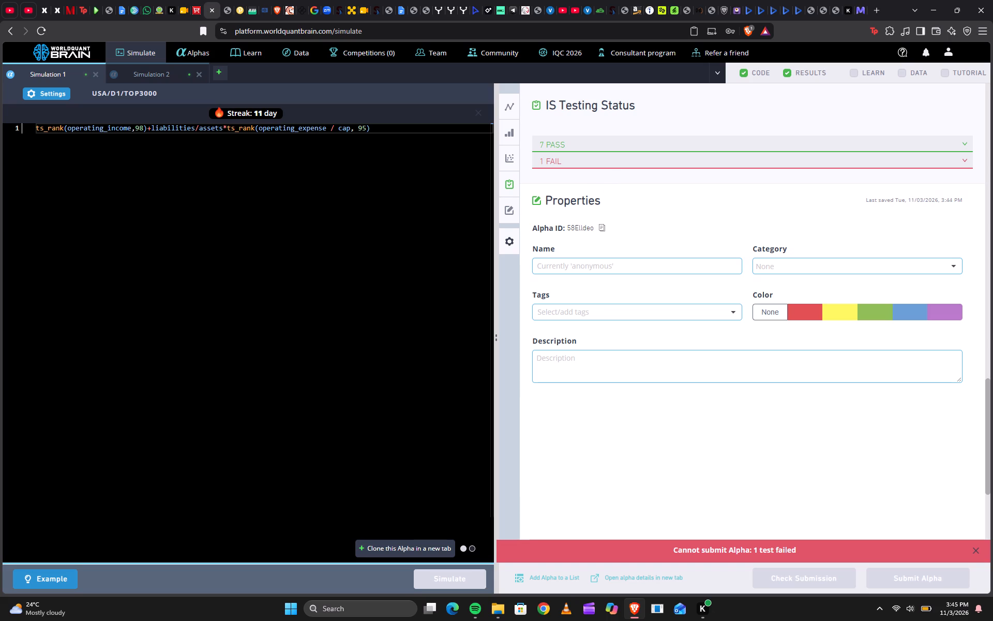
Examine the combined alpha's ID and yearly performance summary, and expand its self correlation details.
{"action": "left_click_drag", "start_coordinate": [566, 227], "coordinate": [594, 229]}
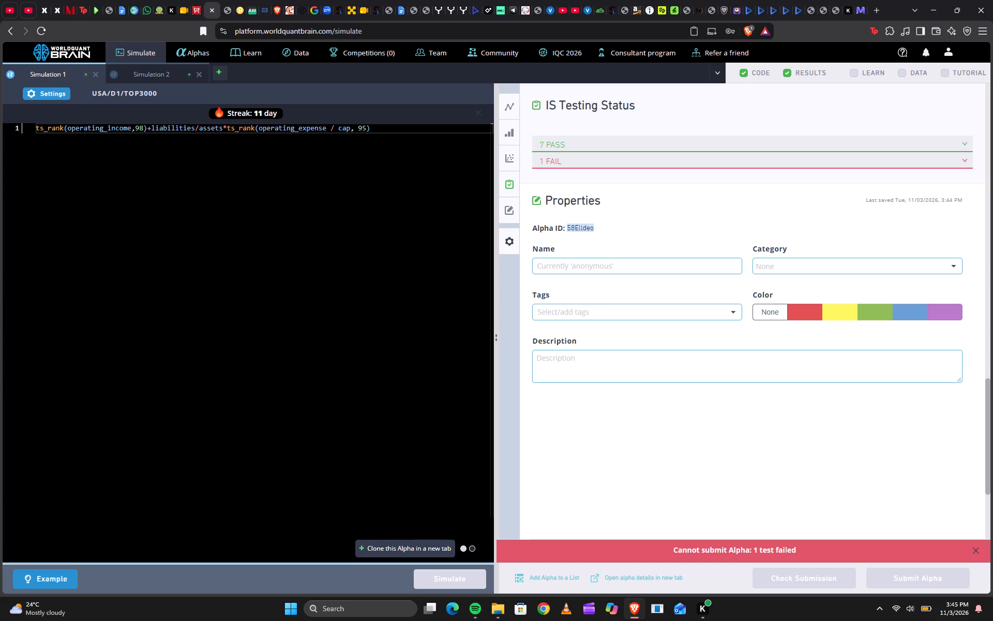
{"action": "left_click", "coordinate": [355, 271]}
{"action": "scroll", "coordinate": [747, 290], "scroll_direction": "up", "scroll_amount": 4}
{"action": "scroll", "coordinate": [747, 290], "scroll_direction": "down", "scroll_amount": 2}
{"action": "scroll", "coordinate": [747, 290], "scroll_direction": "up", "scroll_amount": 2}
{"action": "scroll", "coordinate": [747, 290], "scroll_direction": "down", "scroll_amount": 1}
{"action": "scroll", "coordinate": [747, 290], "scroll_direction": "up", "scroll_amount": 2}
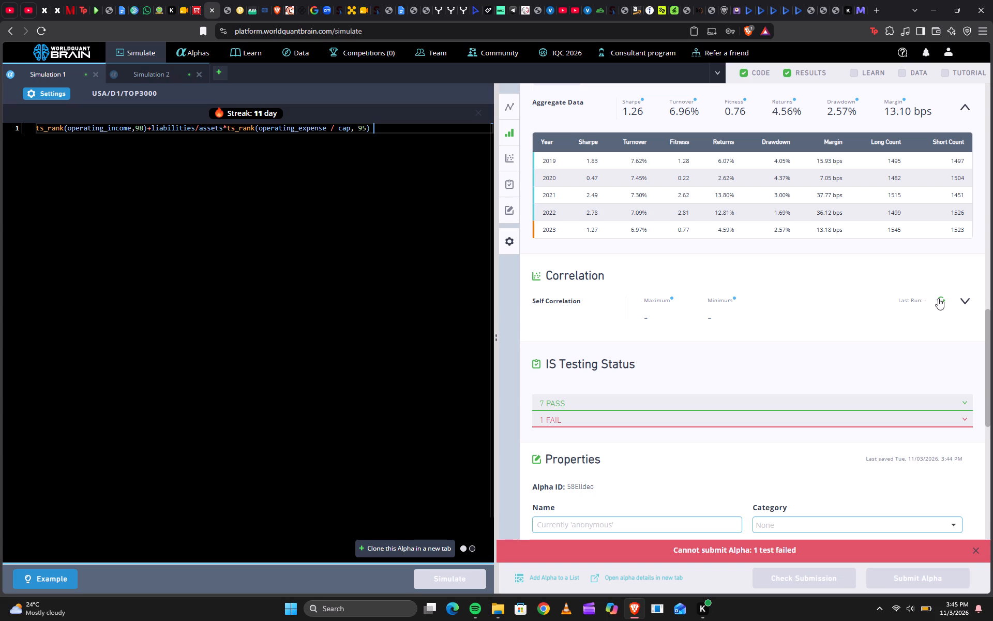
{"action": "left_click", "coordinate": [969, 302]}
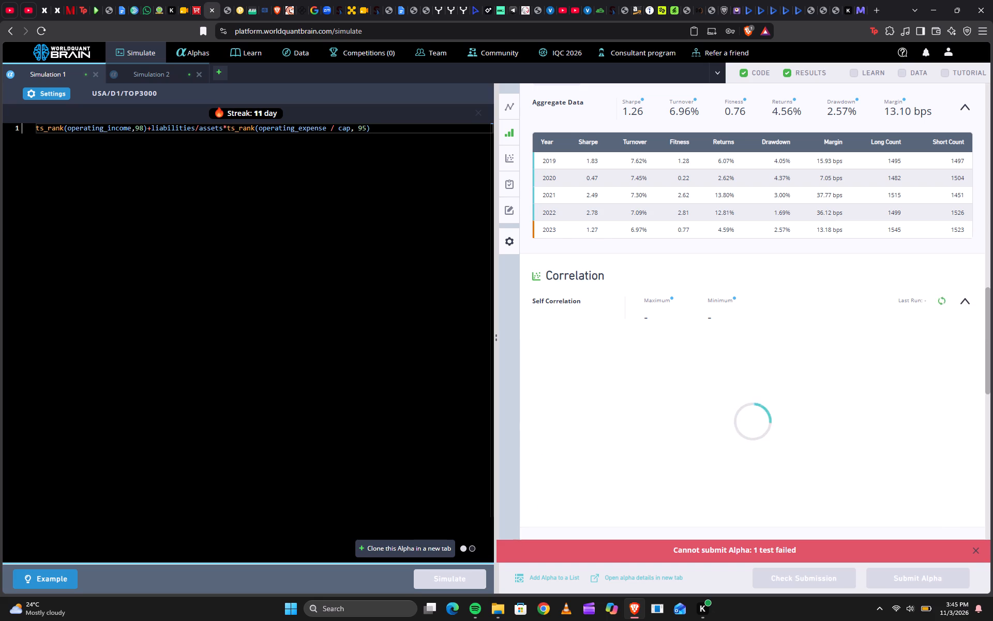
Set Simulation 1's decay to 14, neutralization to Sector and truncation to 0.12, apply the settings and rerun the simulation.
{"action": "left_click", "coordinate": [62, 95]}
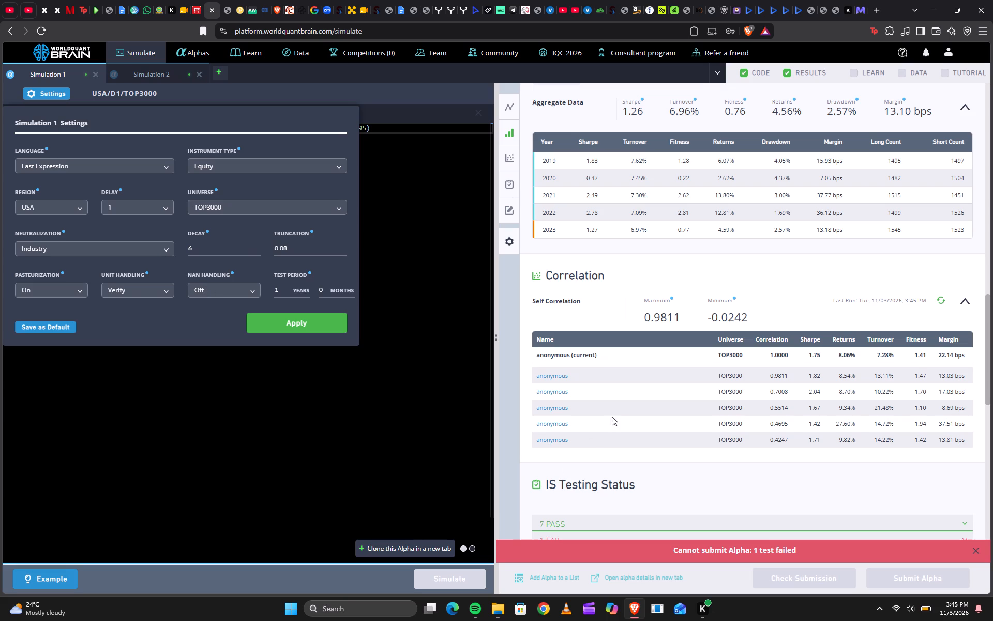
{"action": "left_click", "coordinate": [258, 245]}
{"action": "left_click", "coordinate": [140, 250]}
{"action": "left_click", "coordinate": [141, 296]}
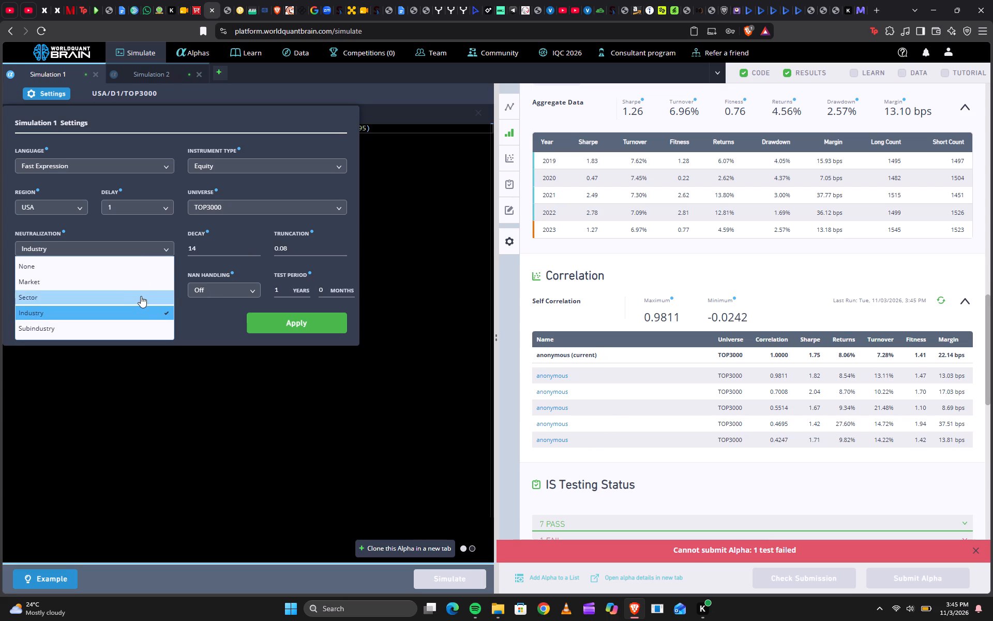
{"action": "double_click", "coordinate": [345, 245]}
{"action": "left_click", "coordinate": [345, 244]}
{"action": "double_click", "coordinate": [344, 244]}
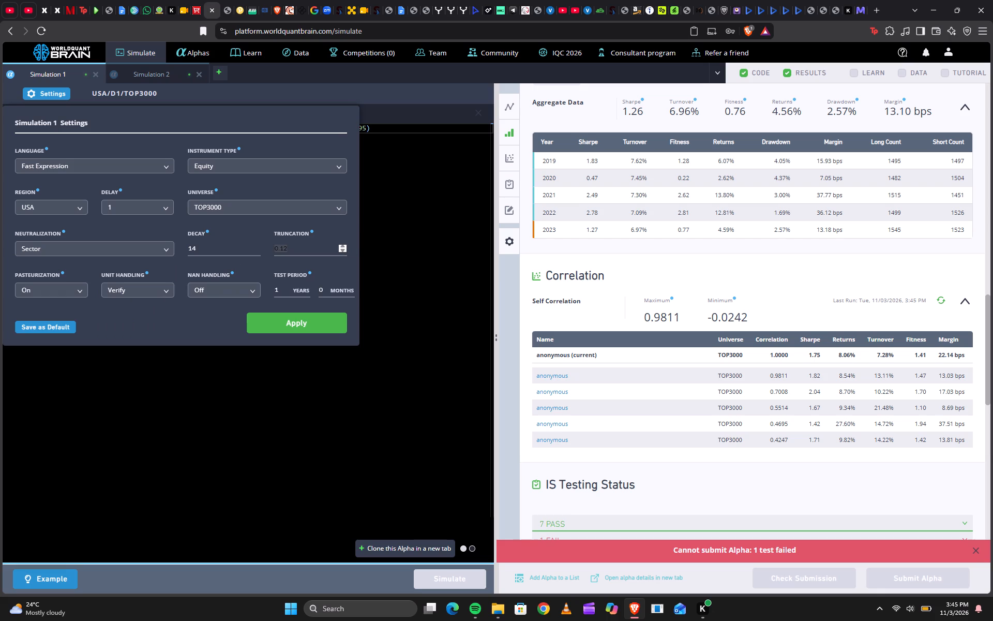
{"action": "left_click", "coordinate": [339, 251]}
{"action": "left_click", "coordinate": [339, 245]}
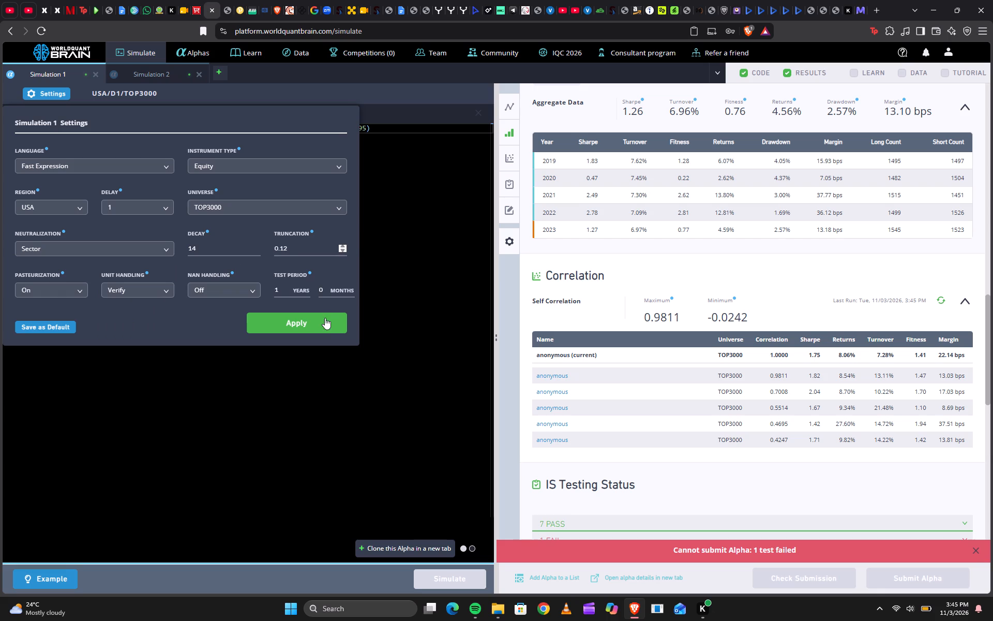
{"action": "left_click", "coordinate": [324, 321]}
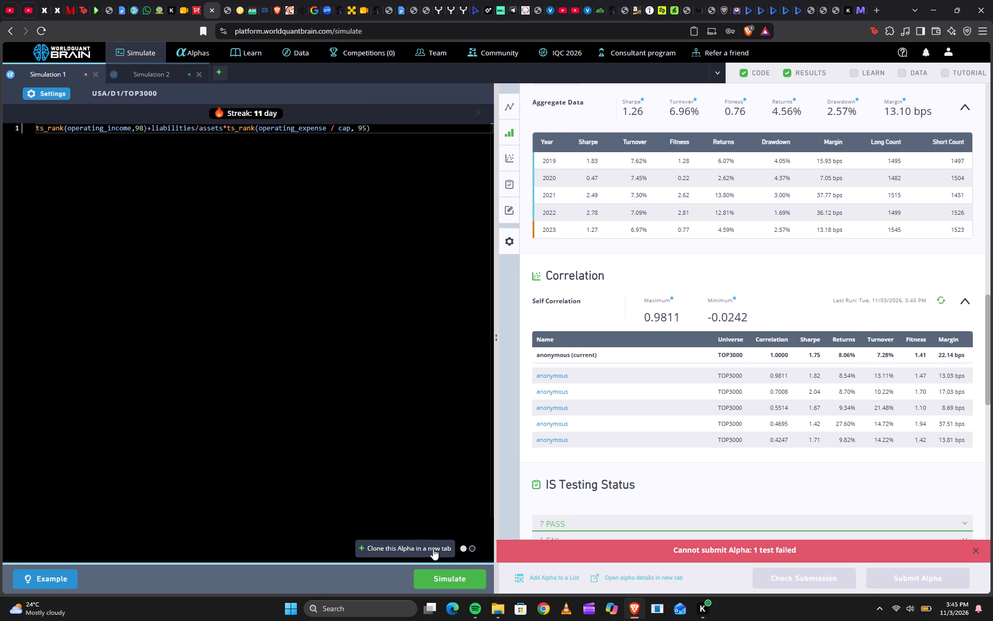
{"action": "left_click", "coordinate": [445, 575]}
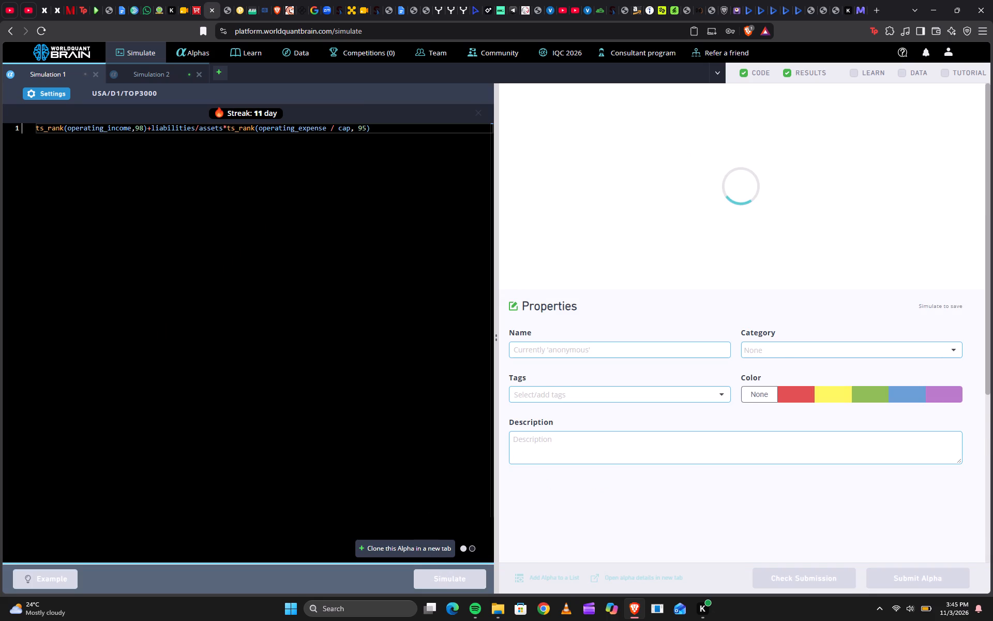
Set Simulation 2's neutralization to Market, decay to 9 and truncation to 0.04, apply the settings and rerun the simulation.
{"action": "left_click", "coordinate": [141, 73]}
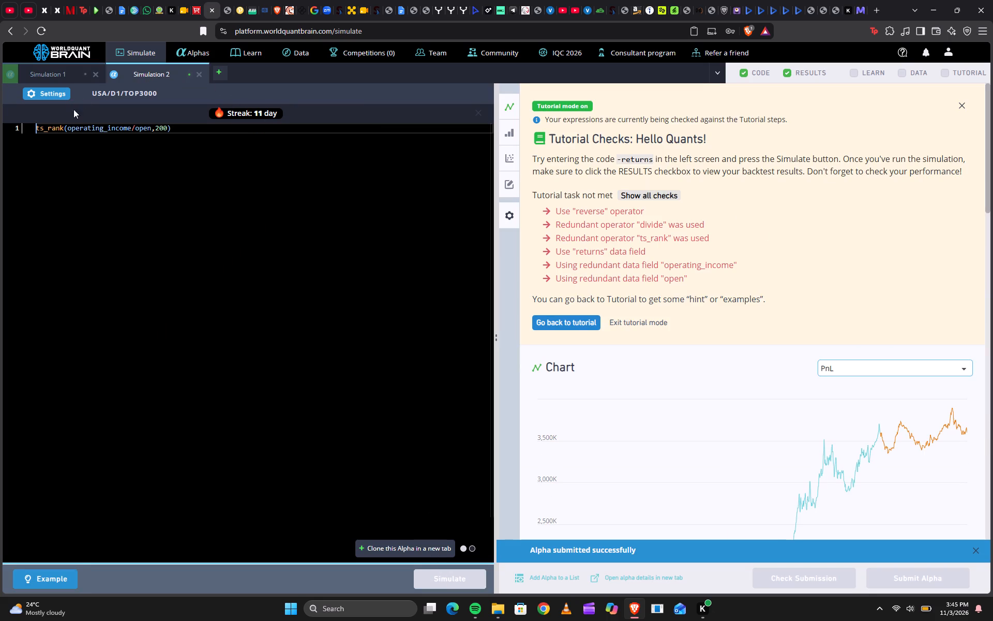
{"action": "left_click", "coordinate": [40, 97]}
{"action": "left_click", "coordinate": [84, 243]}
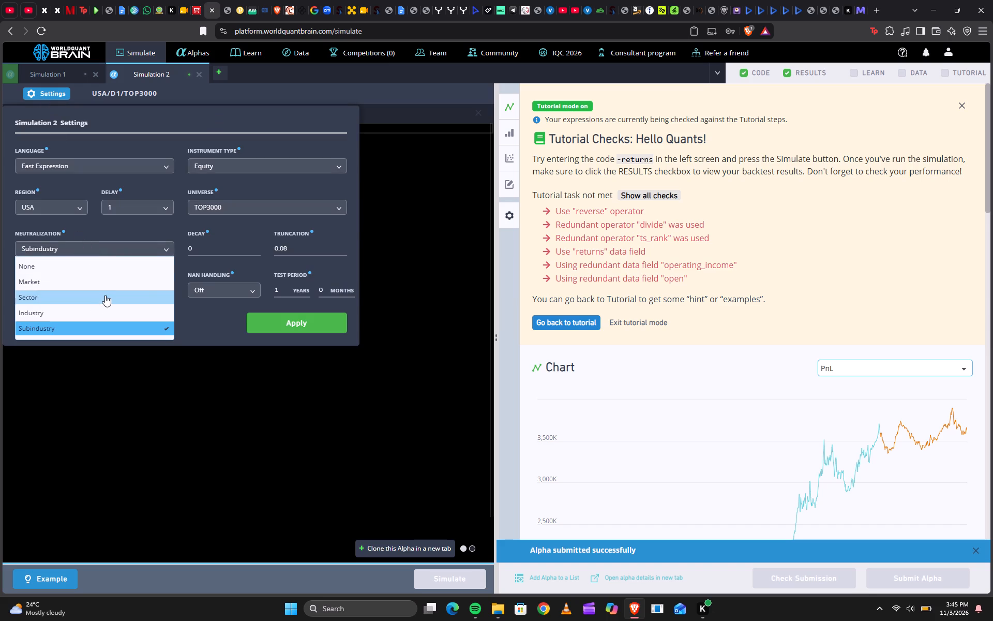
{"action": "left_click", "coordinate": [110, 284]}
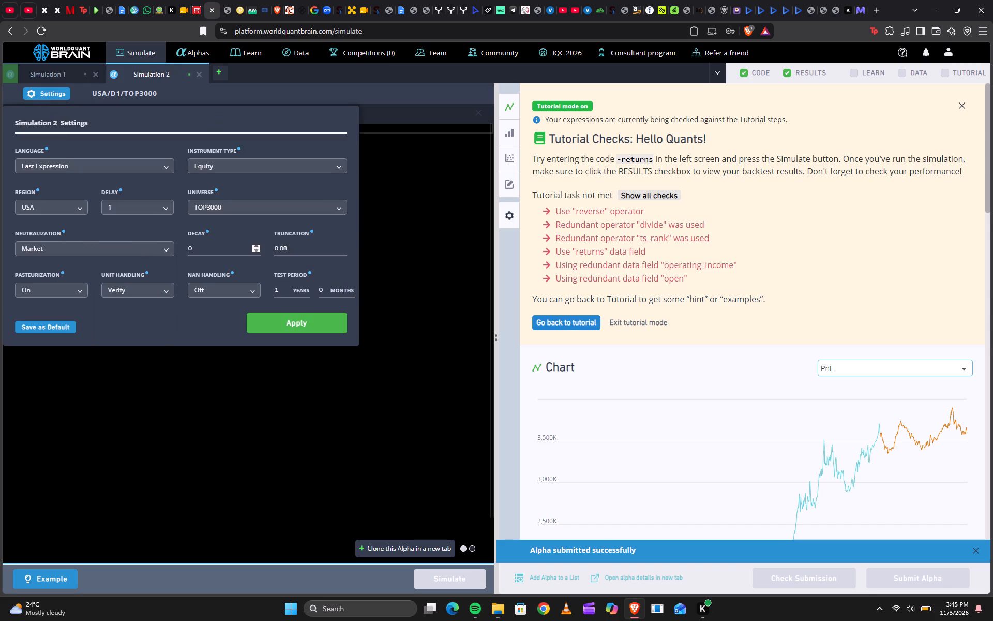
{"action": "left_click", "coordinate": [257, 245]}
{"action": "triple_click", "coordinate": [343, 250]}
{"action": "left_click", "coordinate": [343, 251]}
{"action": "left_click", "coordinate": [311, 320]}
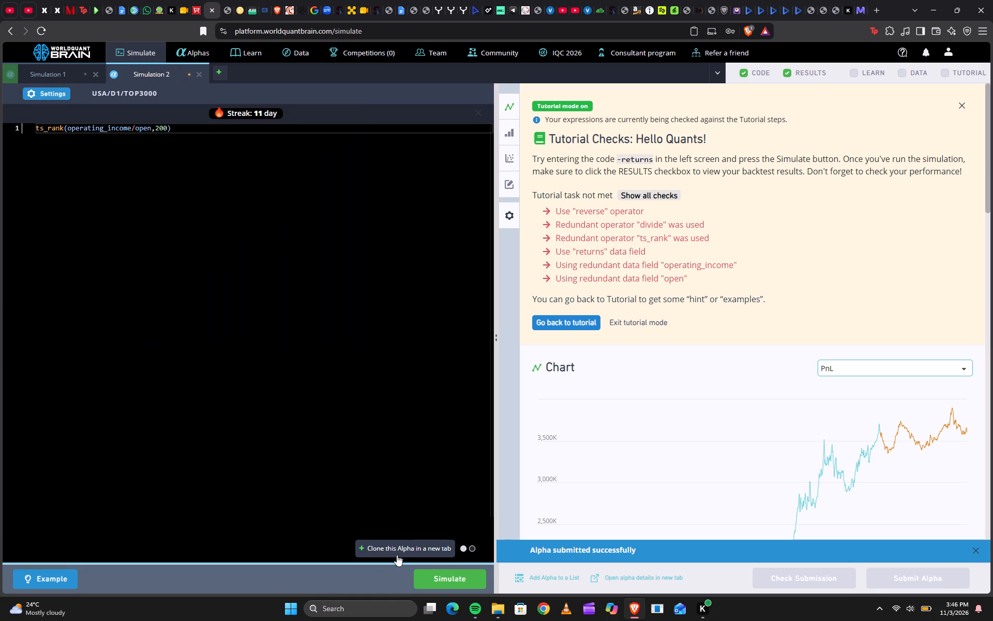
{"action": "left_click", "coordinate": [432, 573]}
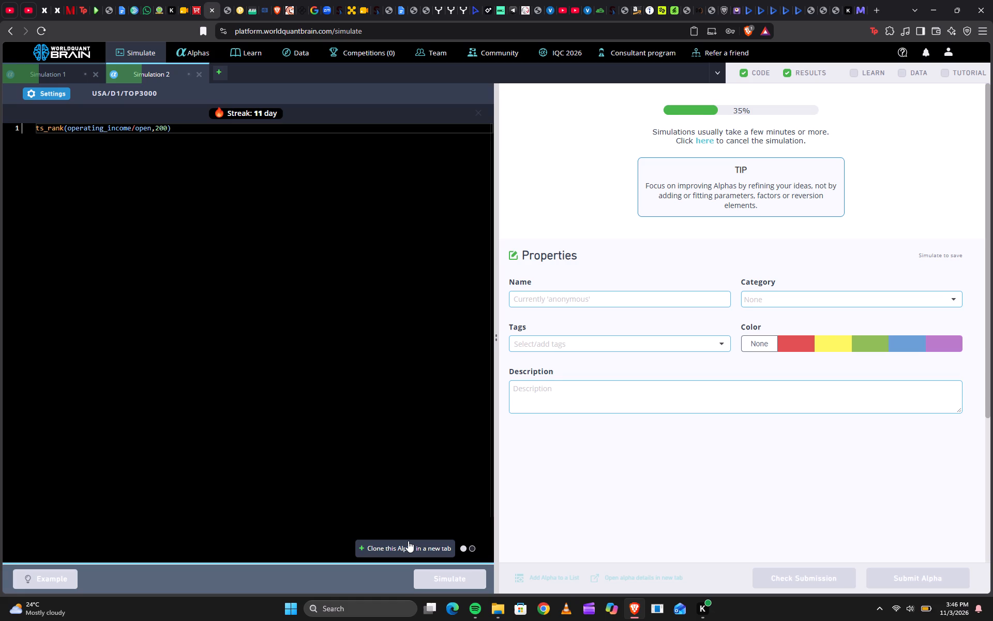
Read the notification messages with the tailored alpha tips, and return to the simulation page.
{"action": "left_click", "coordinate": [927, 49]}
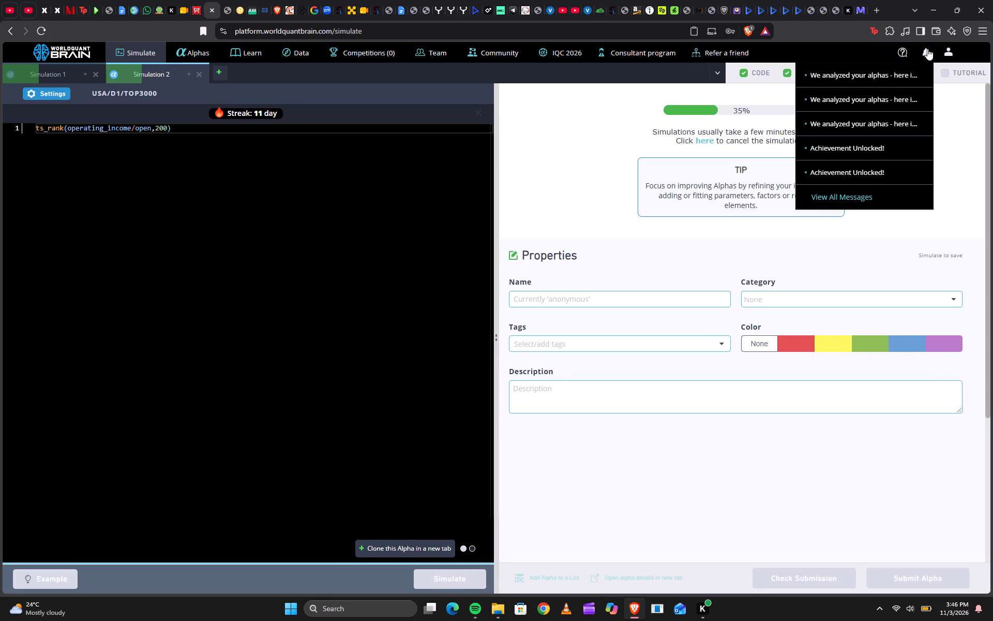
{"action": "left_click", "coordinate": [895, 73]}
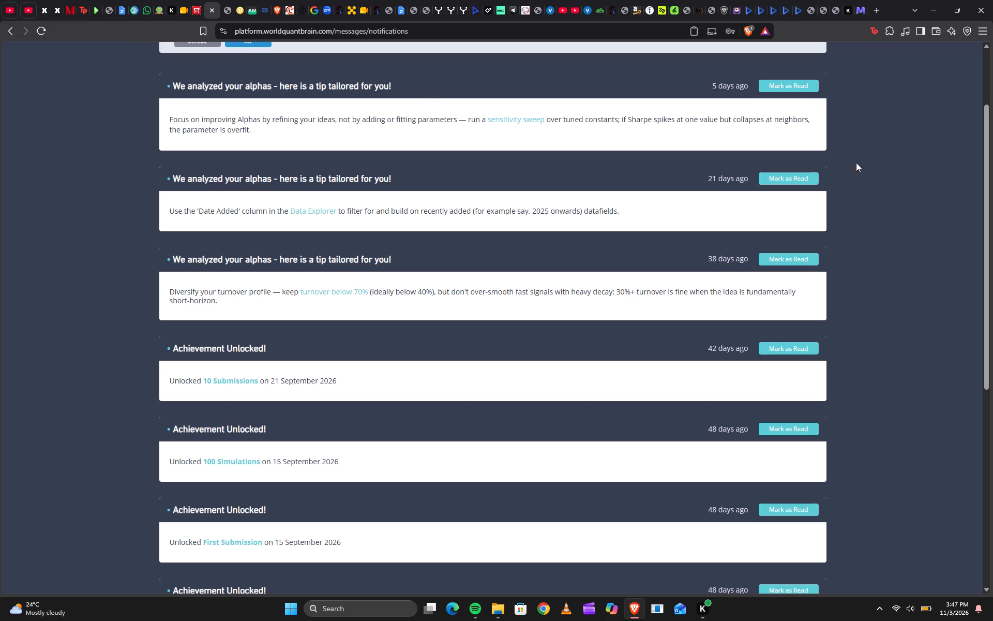
{"action": "scroll", "coordinate": [897, 168], "scroll_direction": "up", "scroll_amount": 8}
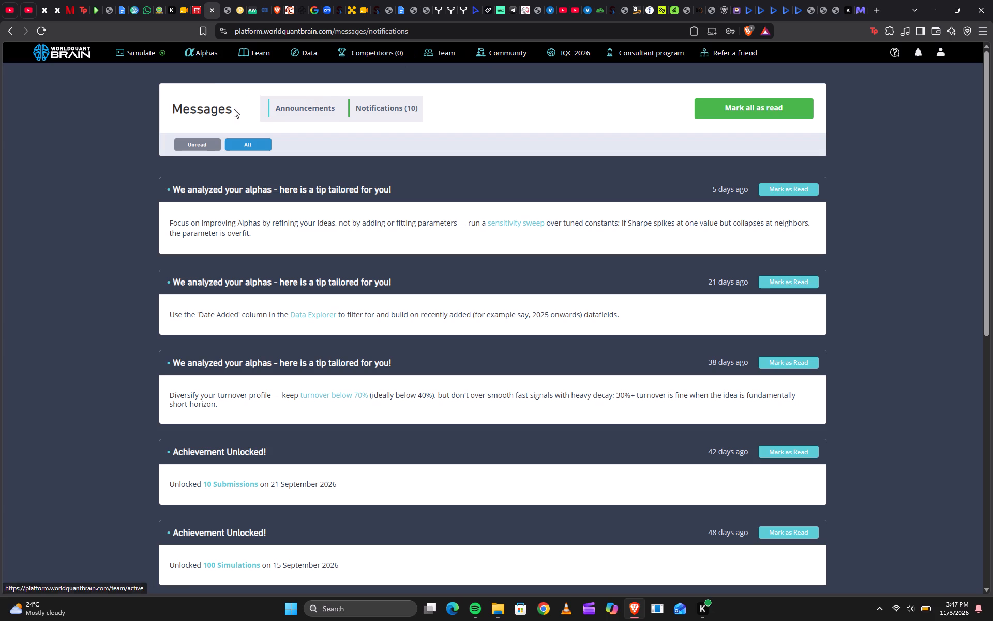
{"action": "left_click", "coordinate": [136, 47]}
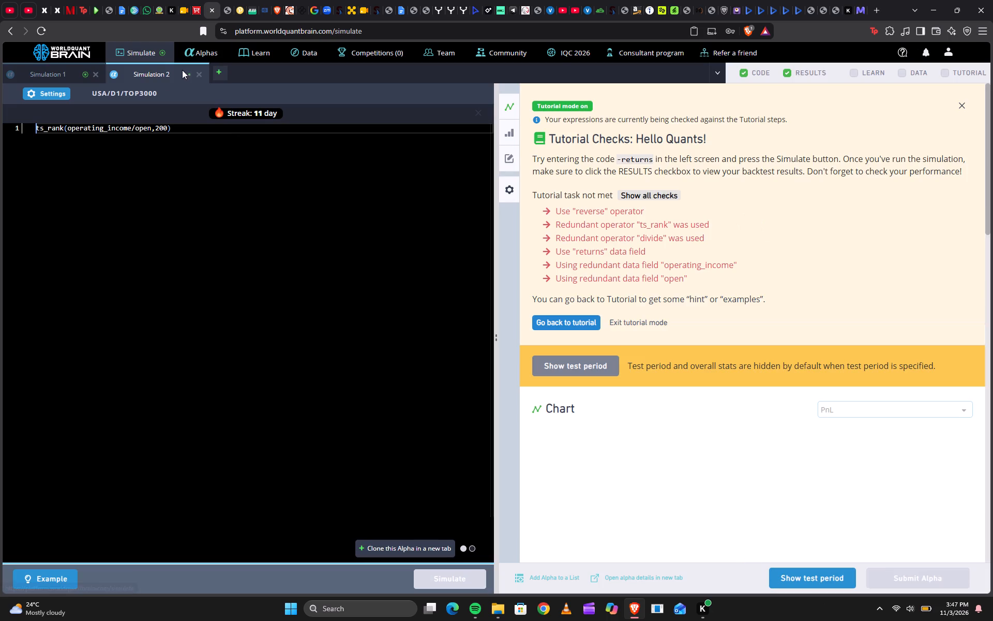
From Simulation 1's results, go back to the tutorial and read through the Hello Quants page of the BRAIN Basics chapter.
{"action": "left_click", "coordinate": [72, 71]}
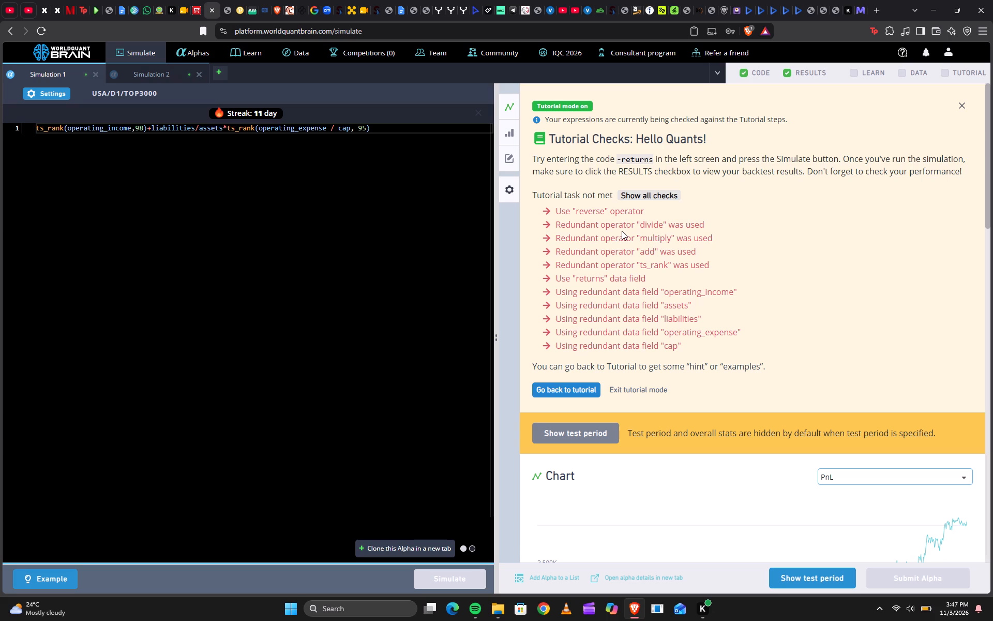
{"action": "scroll", "coordinate": [621, 231], "scroll_direction": "down", "scroll_amount": 1}
{"action": "scroll", "coordinate": [621, 231], "scroll_direction": "up", "scroll_amount": 1}
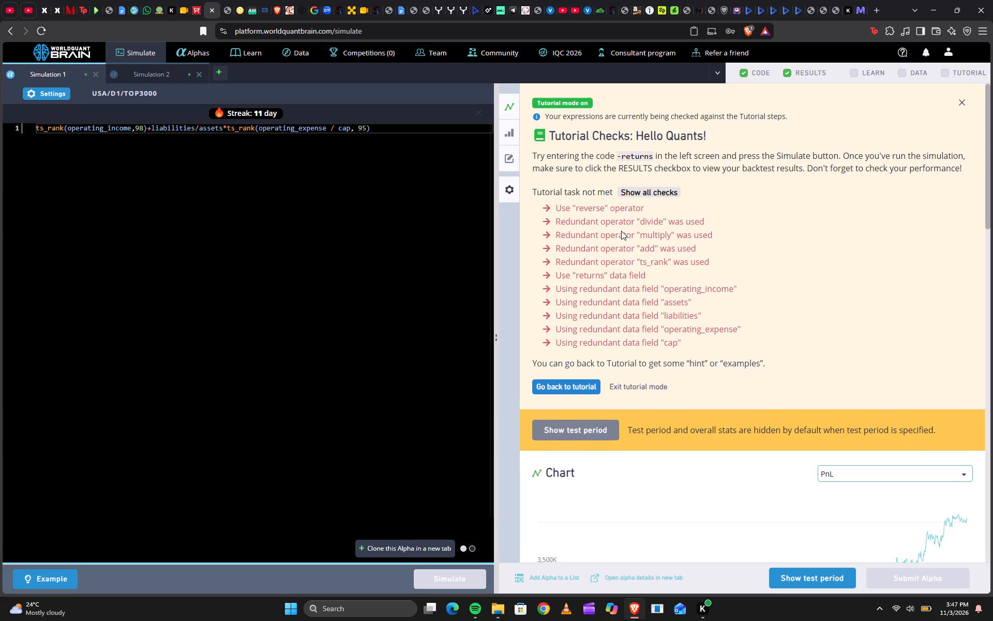
{"action": "left_click", "coordinate": [586, 386]}
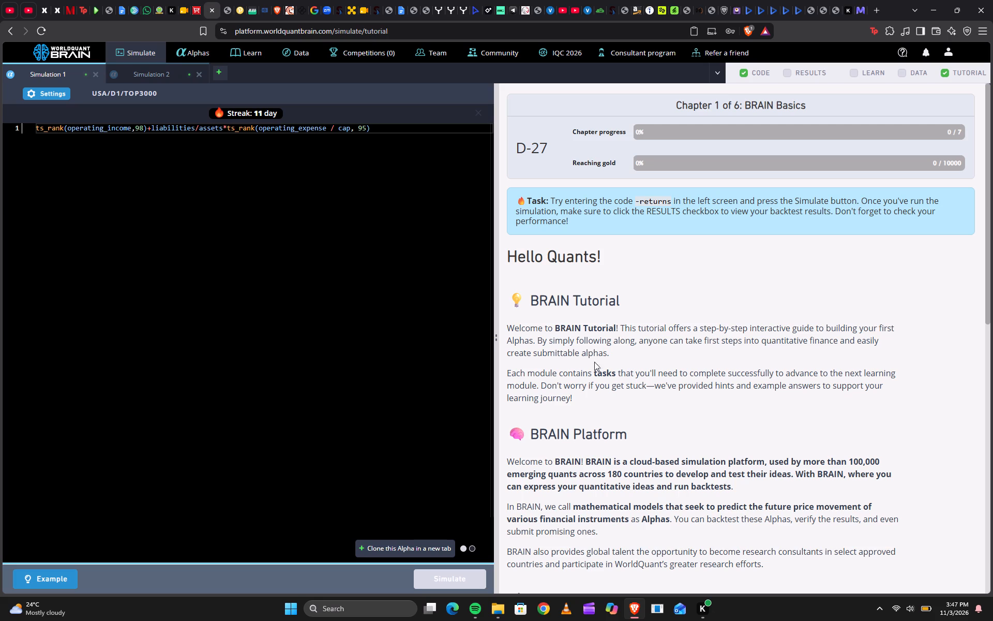
{"action": "scroll", "coordinate": [598, 356], "scroll_direction": "down", "scroll_amount": 11}
{"action": "scroll", "coordinate": [596, 356], "scroll_direction": "up", "scroll_amount": 1}
{"action": "scroll", "coordinate": [596, 356], "scroll_direction": "down", "scroll_amount": 9}
{"action": "scroll", "coordinate": [593, 356], "scroll_direction": "up", "scroll_amount": 1}
{"action": "scroll", "coordinate": [593, 356], "scroll_direction": "down", "scroll_amount": 5}
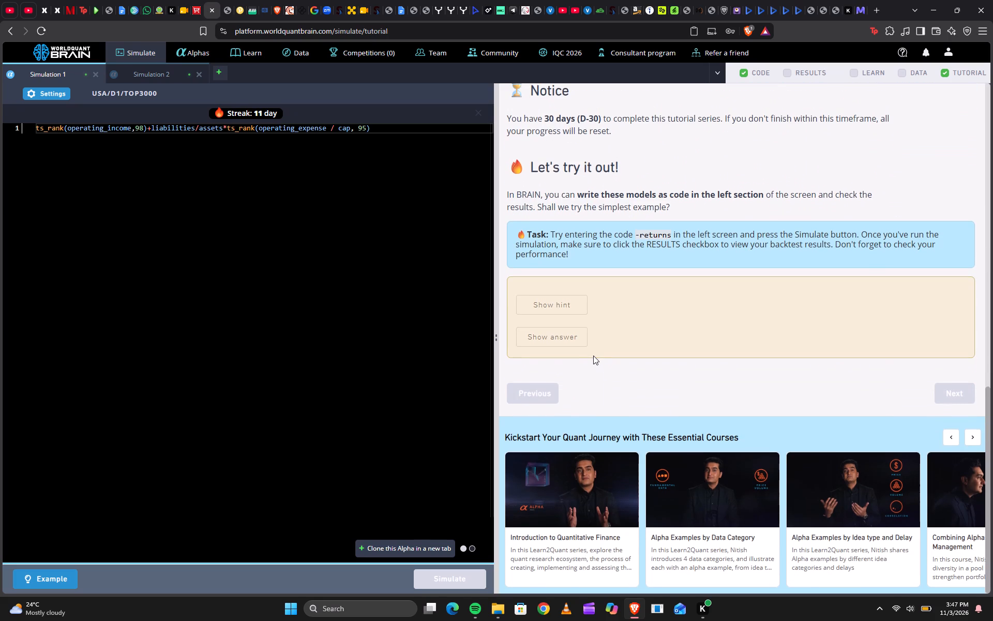
{"action": "scroll", "coordinate": [592, 355], "scroll_direction": "down", "scroll_amount": 5}
{"action": "scroll", "coordinate": [594, 351], "scroll_direction": "up", "scroll_amount": 8}
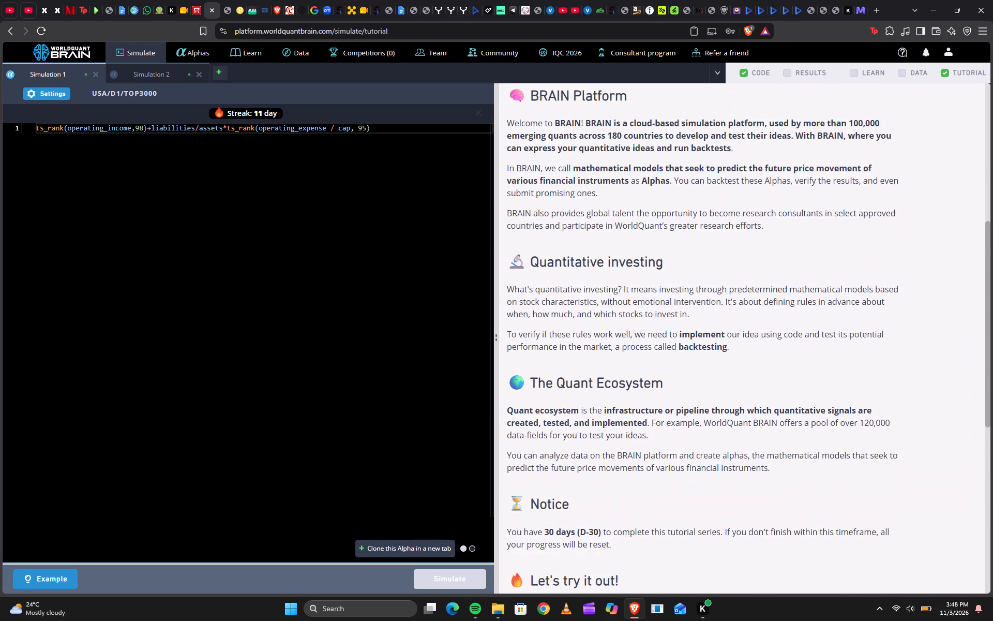
{"action": "scroll", "coordinate": [594, 350], "scroll_direction": "up", "scroll_amount": 3}
{"action": "scroll", "coordinate": [594, 350], "scroll_direction": "down", "scroll_amount": 3}
{"action": "scroll", "coordinate": [594, 350], "scroll_direction": "up", "scroll_amount": 8}
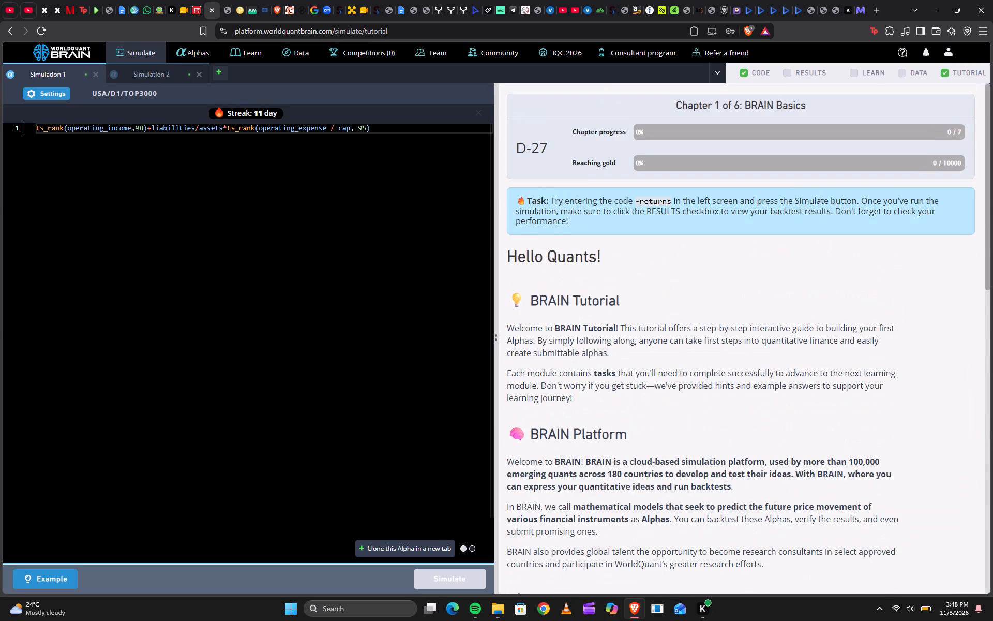
{"action": "scroll", "coordinate": [595, 348], "scroll_direction": "up", "scroll_amount": 8}
Return to Simulation 1's results and show the test period for the combined alpha.
{"action": "left_click", "coordinate": [788, 75]}
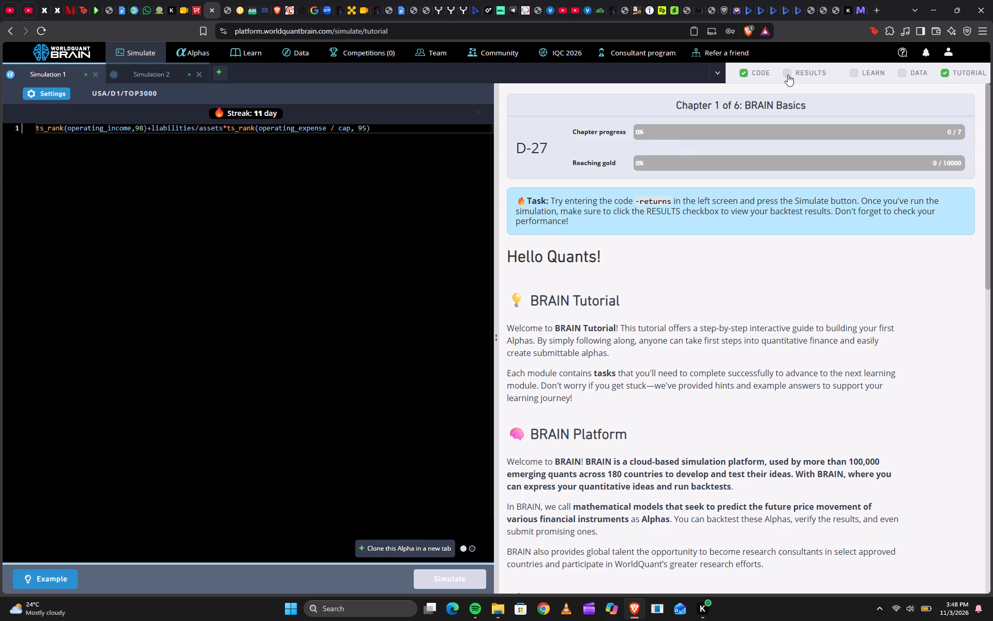
{"action": "left_click", "coordinate": [786, 573]}
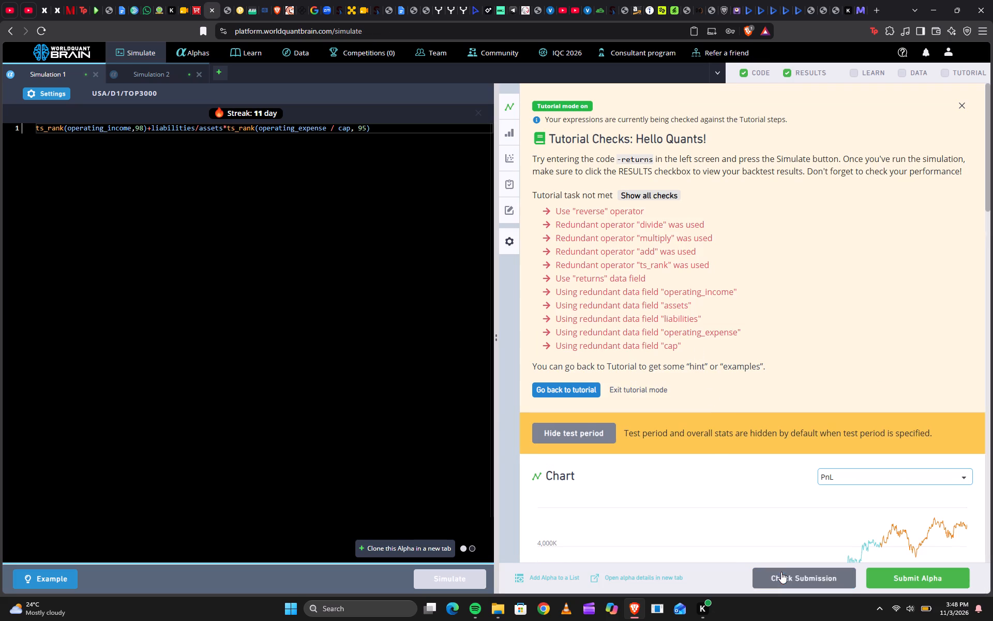
Submit the combined operating income, liabilities/assets and operating expense alpha from Simulation 1.
{"action": "scroll", "coordinate": [775, 454], "scroll_direction": "down", "scroll_amount": 8}
{"action": "left_click", "coordinate": [877, 576]}
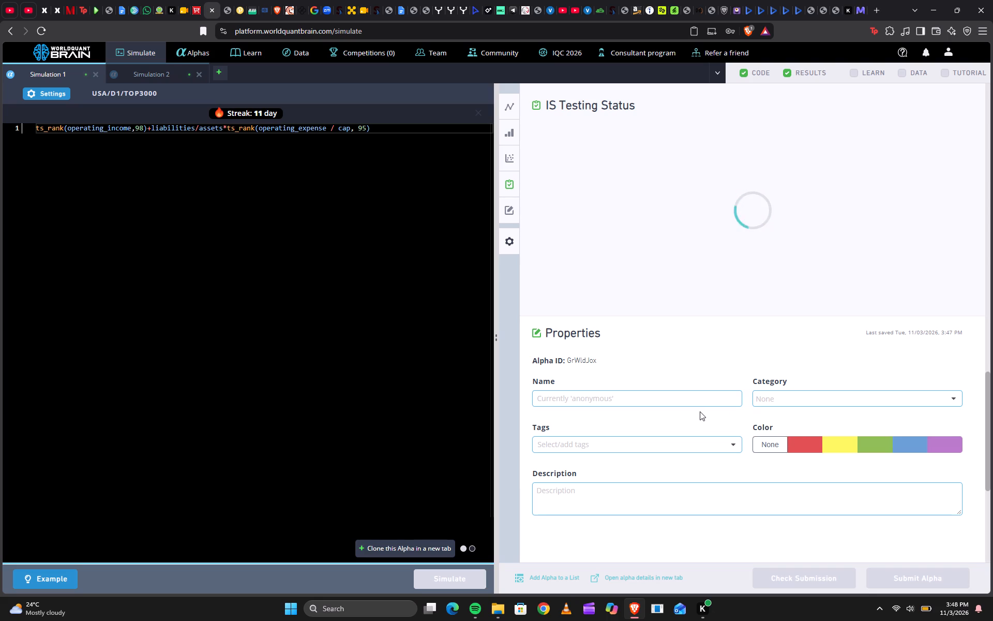
Switch to Simulation 2 and close Simulation 1.
{"action": "left_click", "coordinate": [167, 70]}
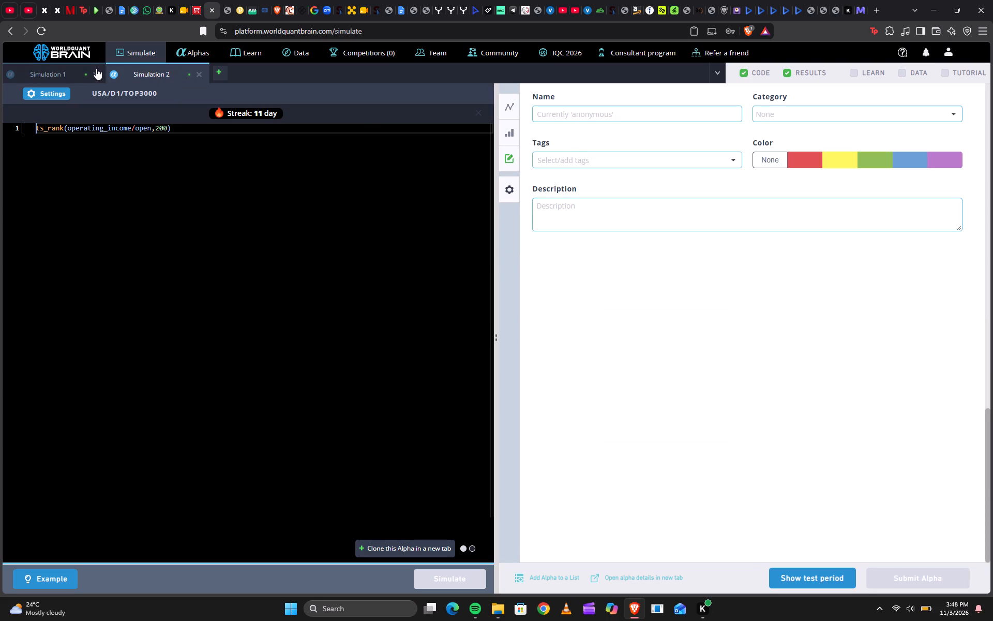
{"action": "left_click", "coordinate": [97, 73]}
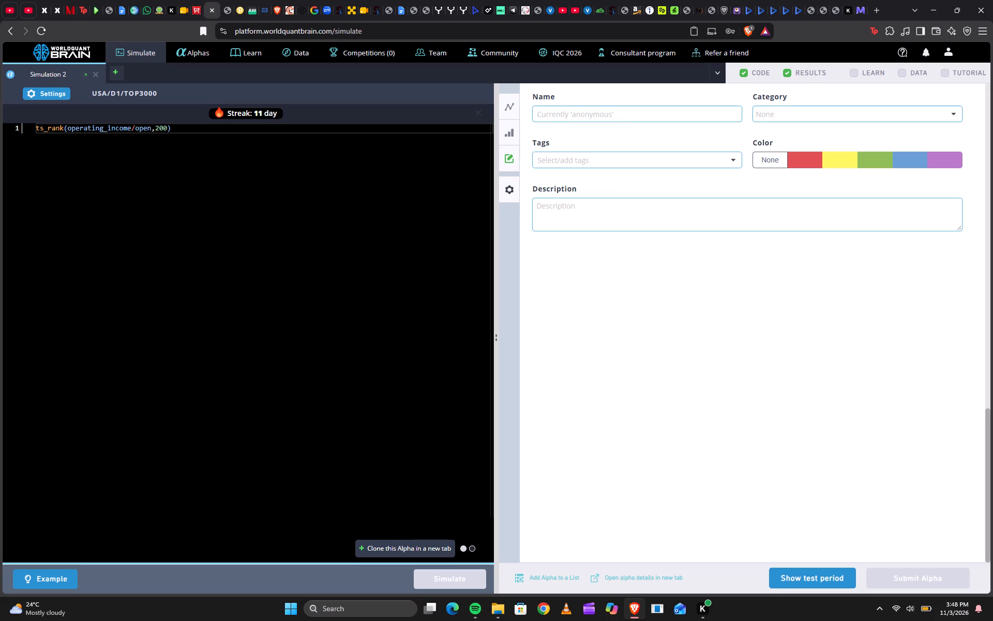
Show the test period for Simulation 2's ts_rank(operating_income/open,200) alpha and expand the failed checks in its IS Testing Status.
{"action": "scroll", "coordinate": [557, 169], "scroll_direction": "up", "scroll_amount": 6}
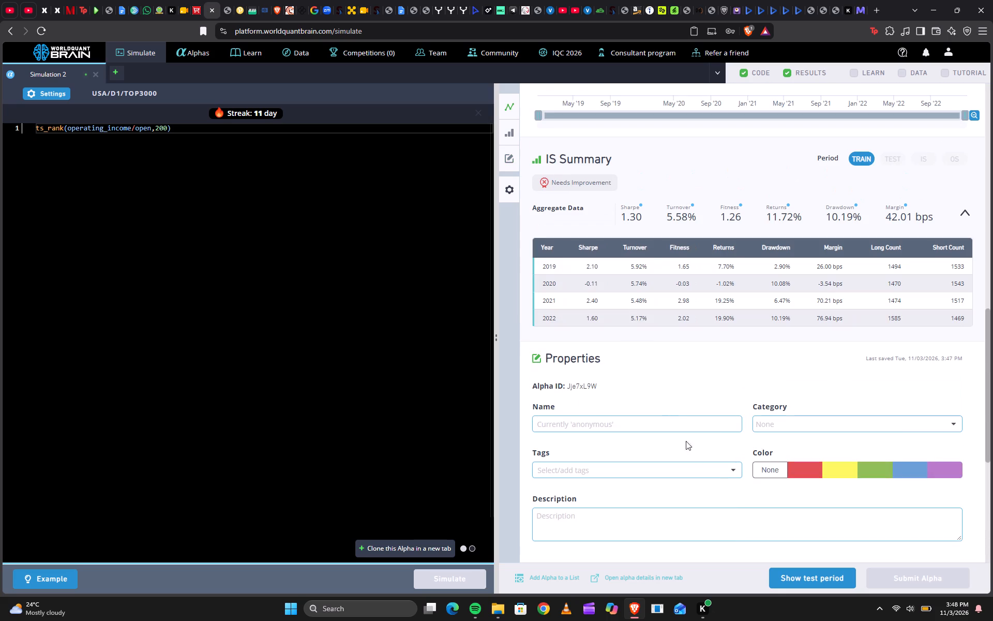
{"action": "left_click", "coordinate": [800, 576]}
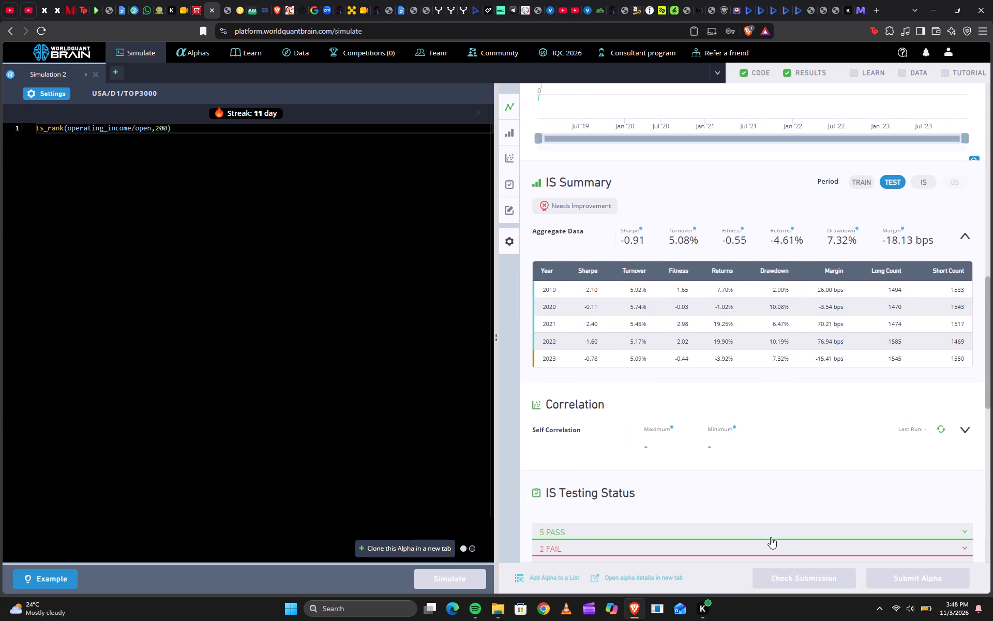
{"action": "left_click", "coordinate": [962, 550]}
Open the simulation settings for the ts_rank(operating_income/open,200) alpha in Simulation 2.
{"action": "scroll", "coordinate": [931, 524], "scroll_direction": "down", "scroll_amount": 4}
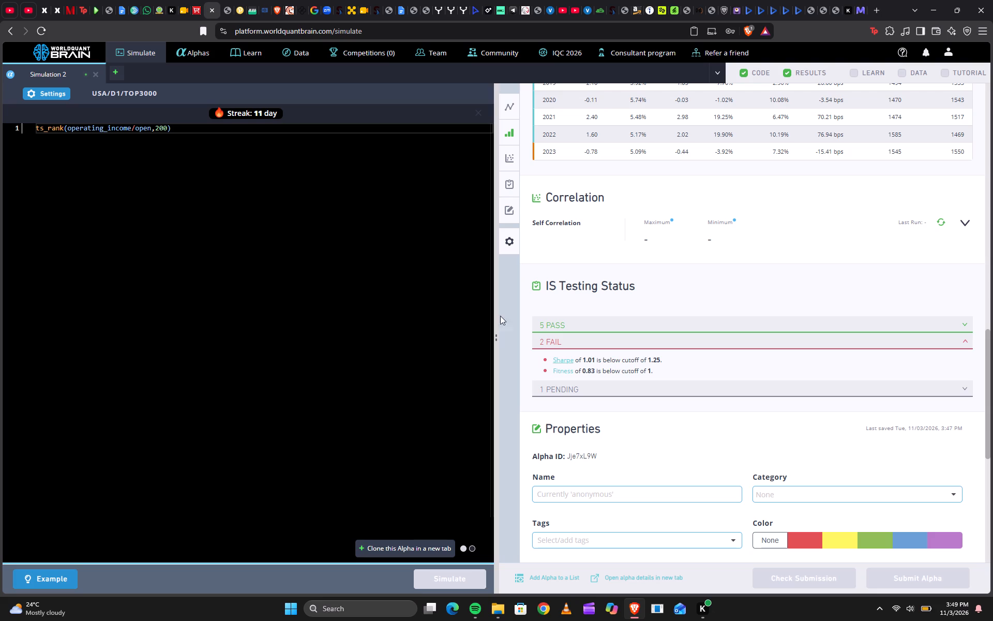
{"action": "left_click", "coordinate": [56, 94]}
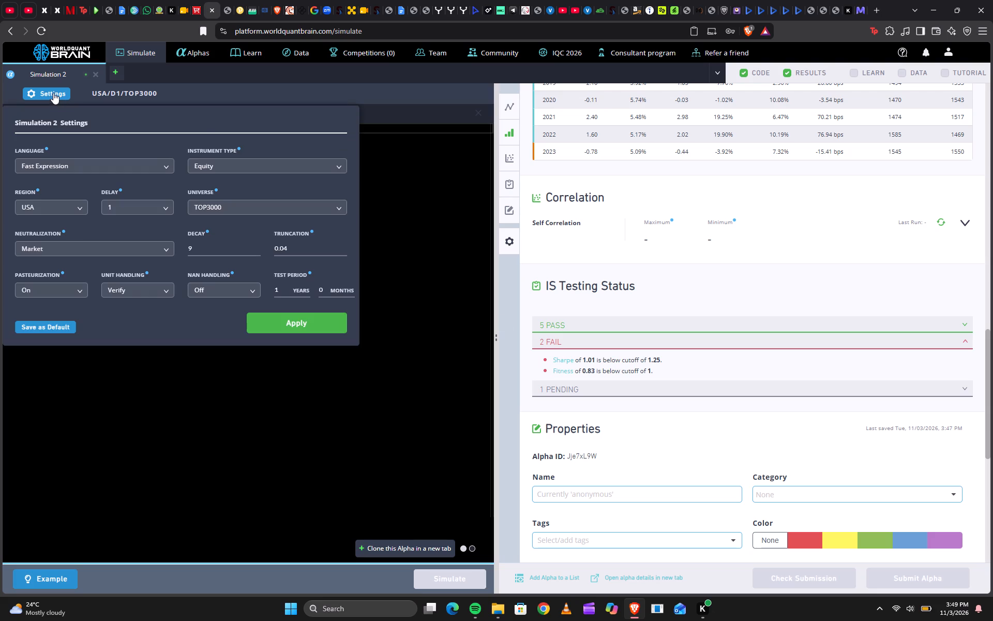
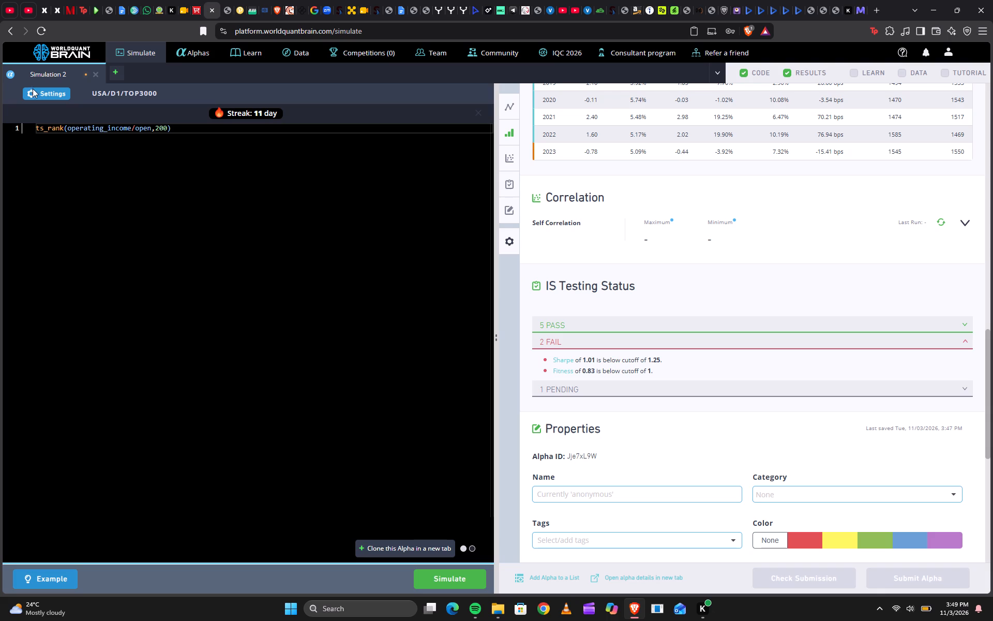
Review Simulation 2's results from the IS Testing Status back up through the yearly summary to the PnL chart.
{"action": "scroll", "coordinate": [667, 224], "scroll_direction": "up", "scroll_amount": 14}
{"action": "scroll", "coordinate": [658, 219], "scroll_direction": "down", "scroll_amount": 1}
{"action": "scroll", "coordinate": [658, 219], "scroll_direction": "up", "scroll_amount": 1}
{"action": "scroll", "coordinate": [658, 219], "scroll_direction": "down", "scroll_amount": 1}
{"action": "scroll", "coordinate": [658, 219], "scroll_direction": "up", "scroll_amount": 7}
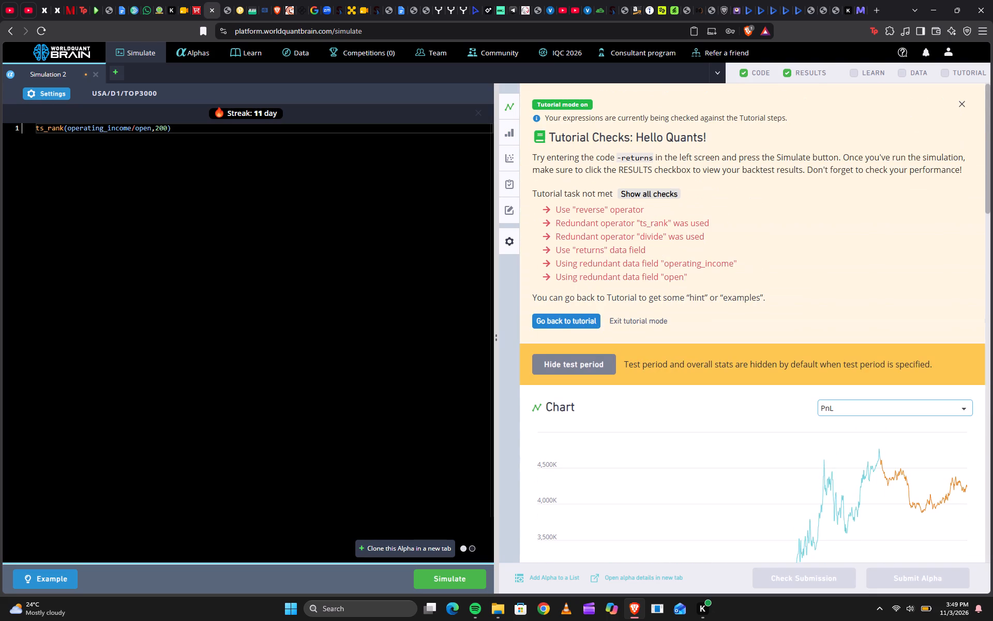
Check Simulation 2's simulation settings, including neutralization, decay and truncation, and close them without changes.
{"action": "left_click", "coordinate": [55, 93]}
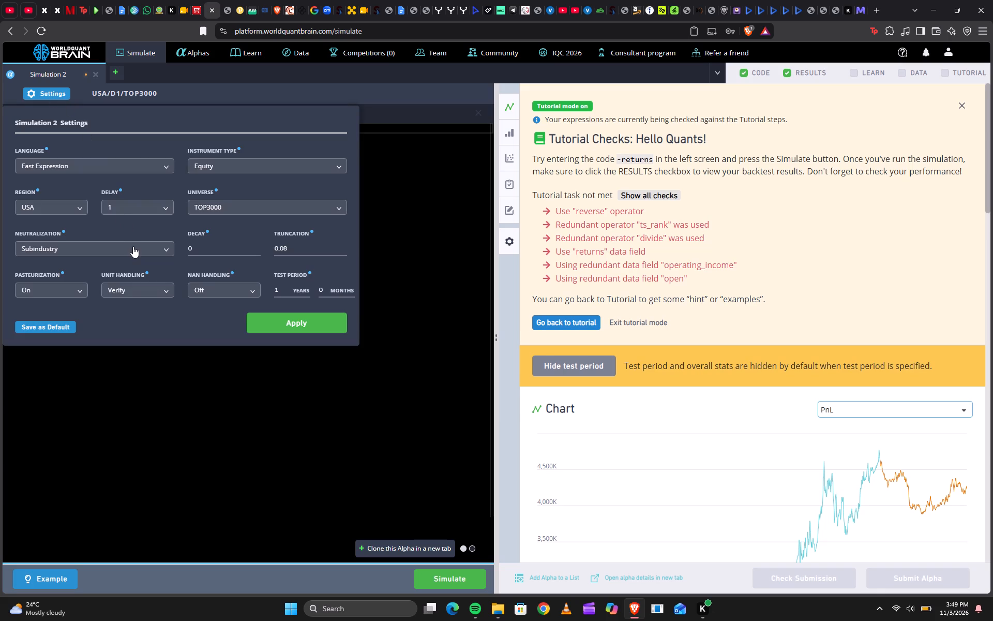
{"action": "left_click", "coordinate": [200, 407]}
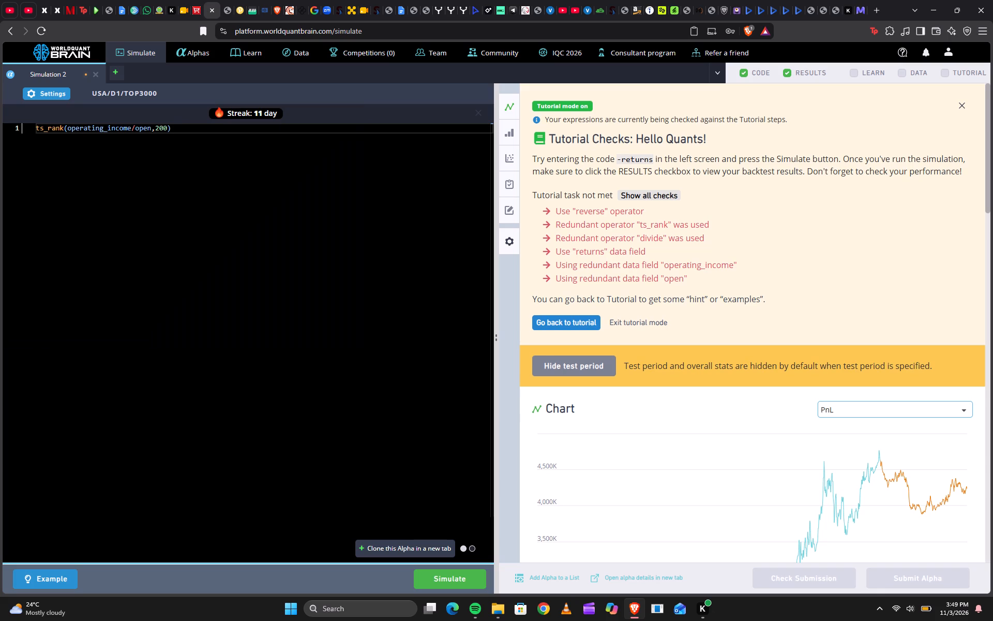
{"action": "scroll", "coordinate": [158, 239], "scroll_direction": "up", "scroll_amount": 1}
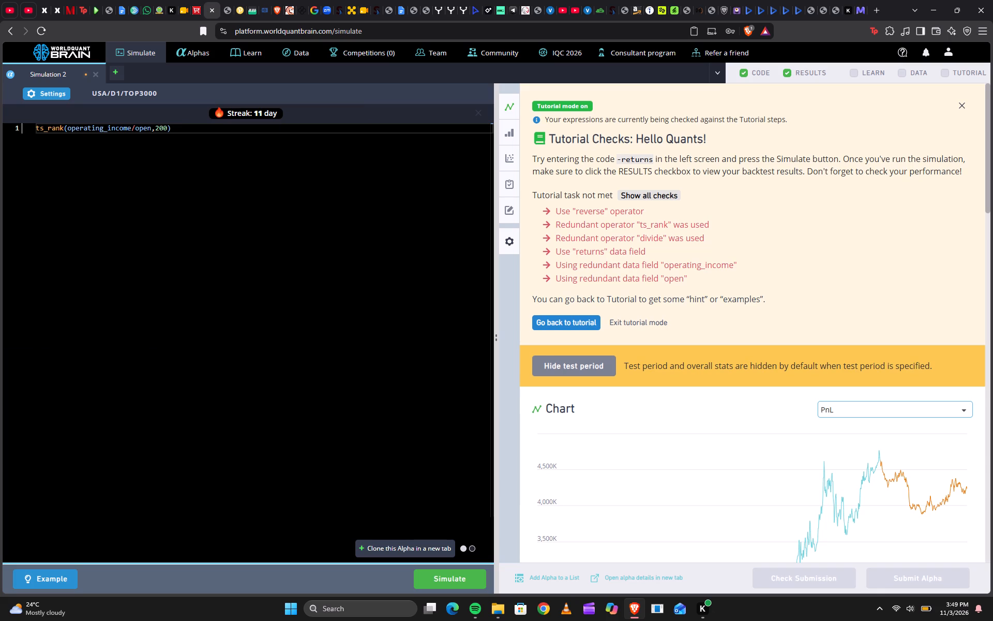
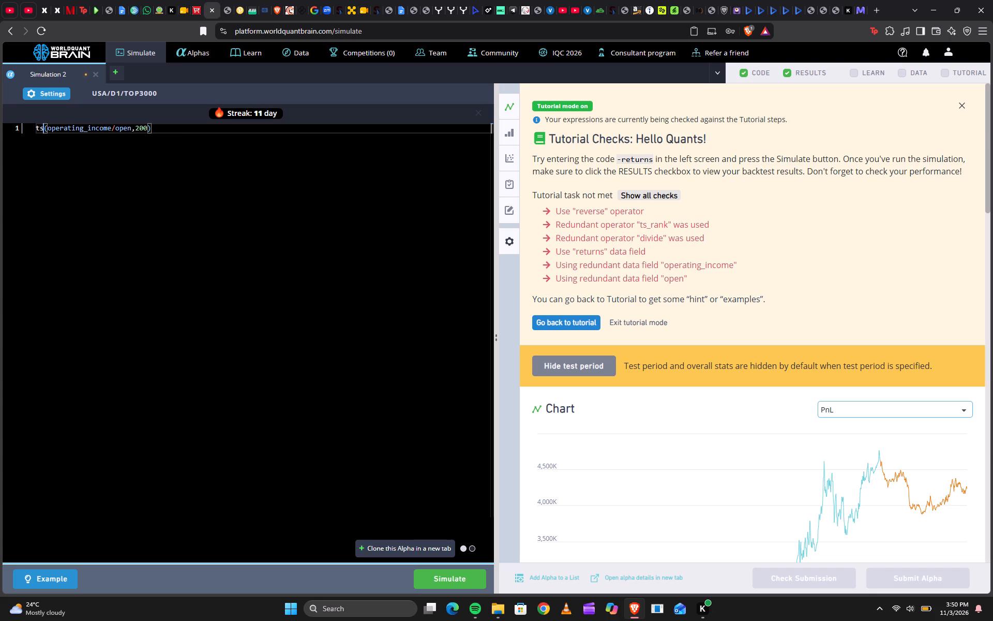
Trim the ts_rank operator name in Simulation 2's operating_income/open expression back to ts to choose a different time-series operator.
{"action": "key", "text": "BackSpace"}
Change the operator in Simulation 2's expression to ts_sum, making ts_sum(operating_income/open,200), and simulate it.
{"action": "key", "text": "s"}
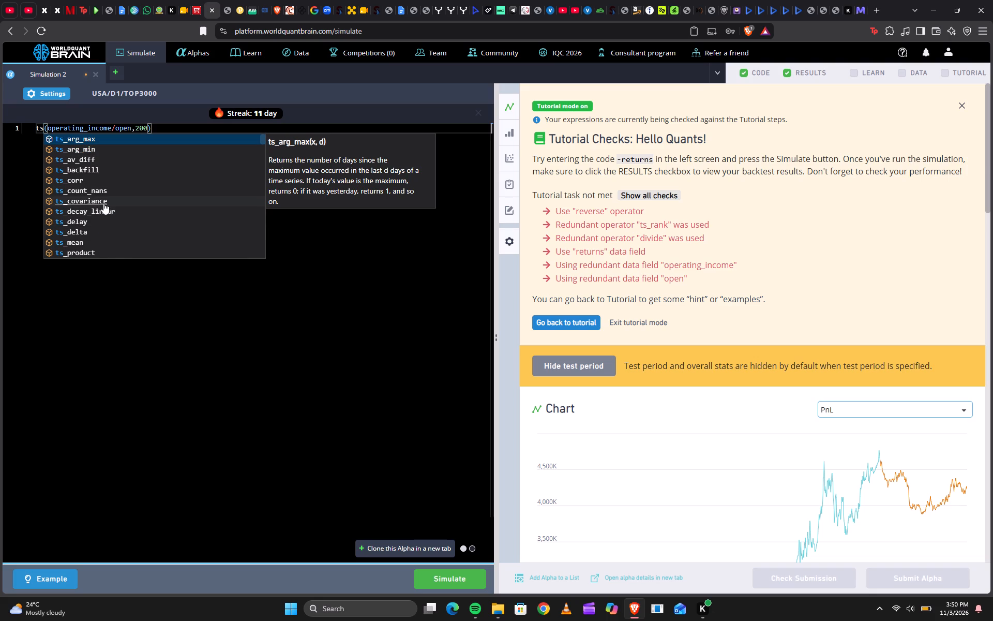
{"action": "scroll", "coordinate": [103, 203], "scroll_direction": "down", "scroll_amount": 4}
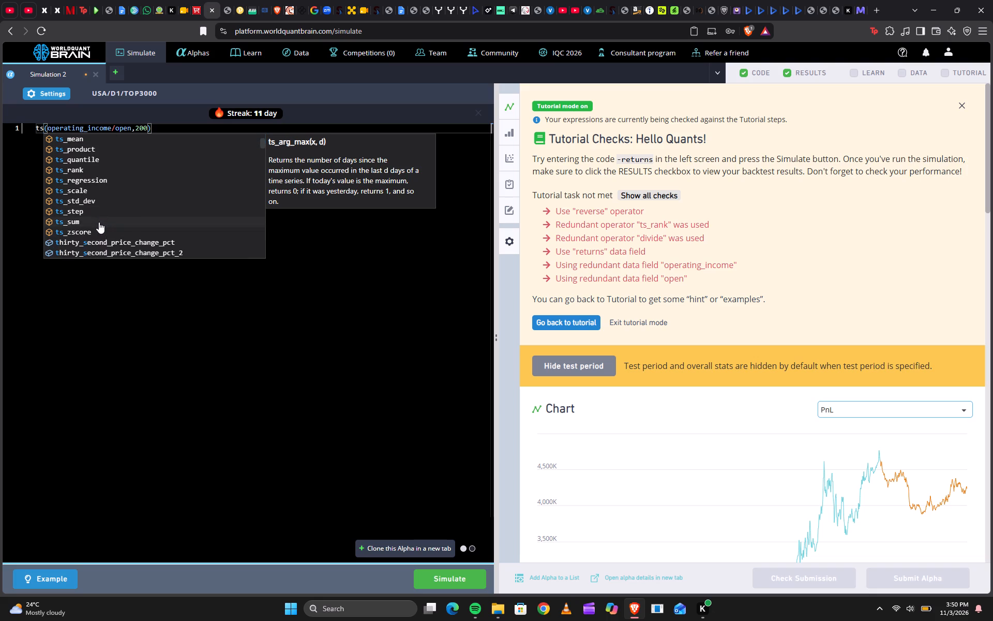
{"action": "left_click", "coordinate": [99, 222]}
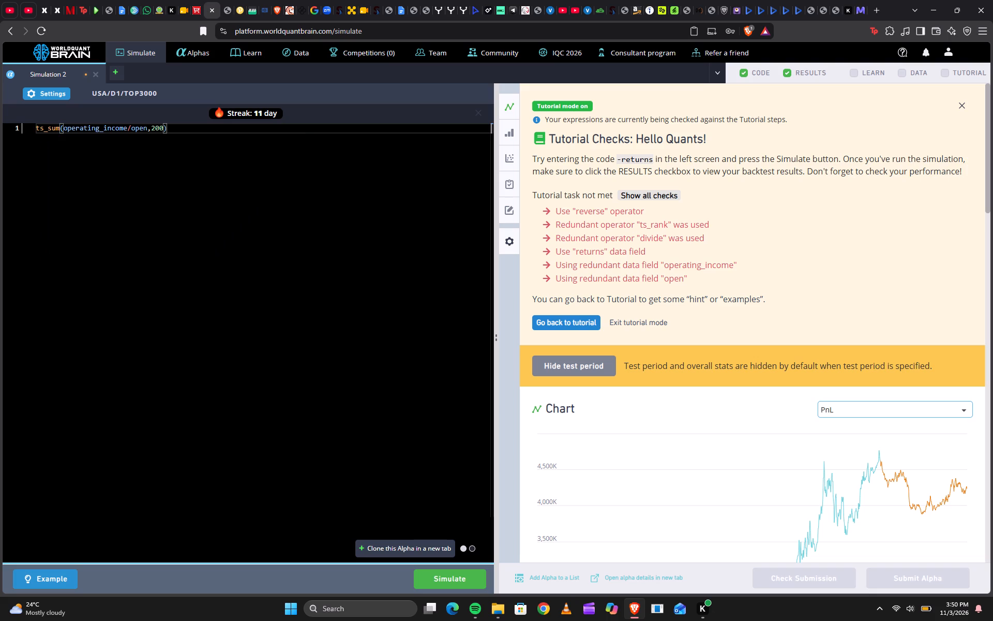
{"action": "left_click", "coordinate": [421, 575]}
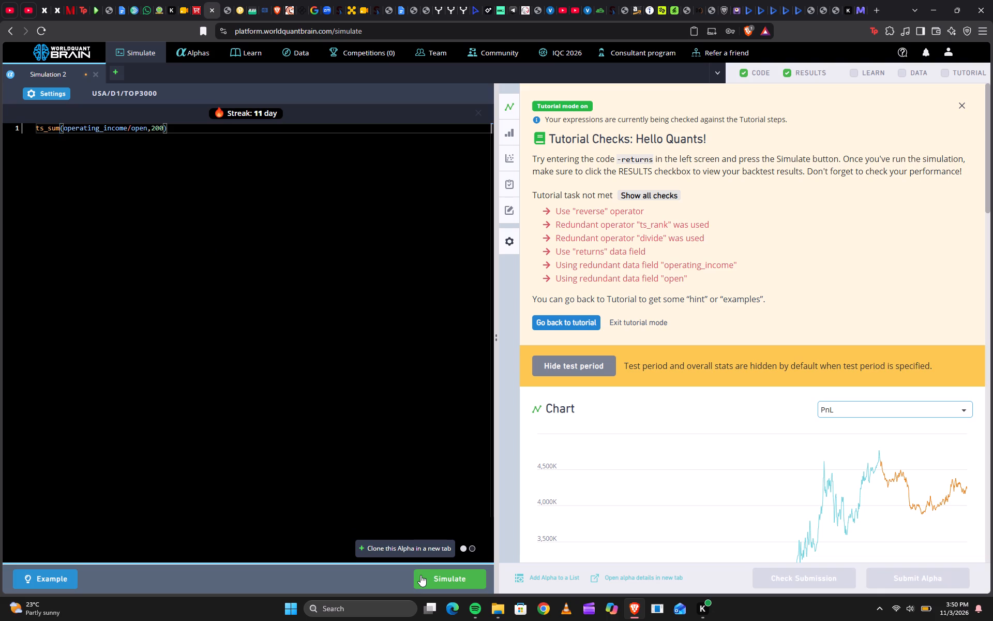
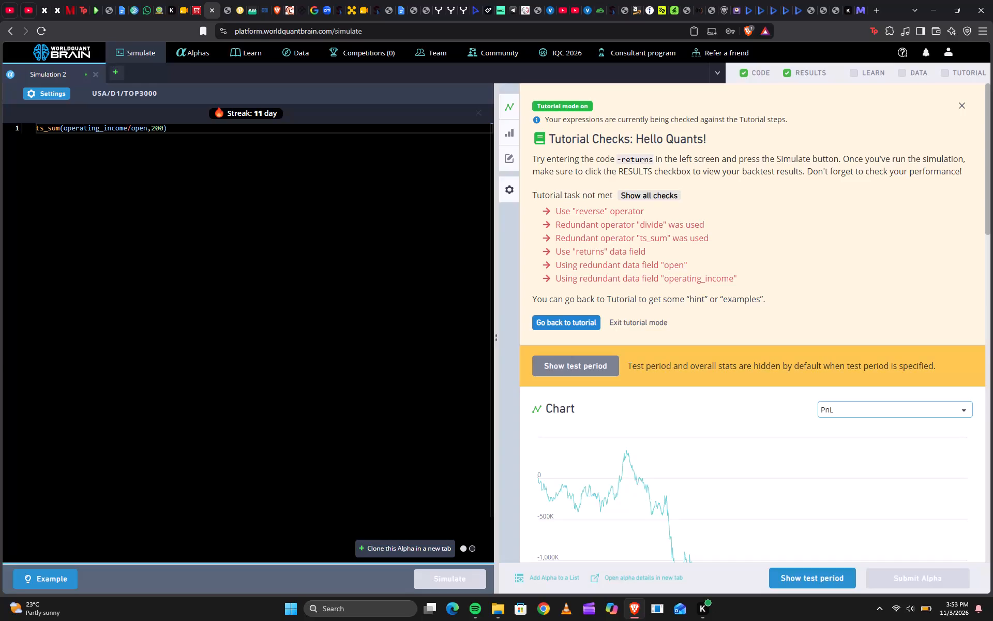
Search the web for "loggy 3 download" in a new browser tab and open the Loggy3 website.
{"action": "left_click", "coordinate": [876, 9]}
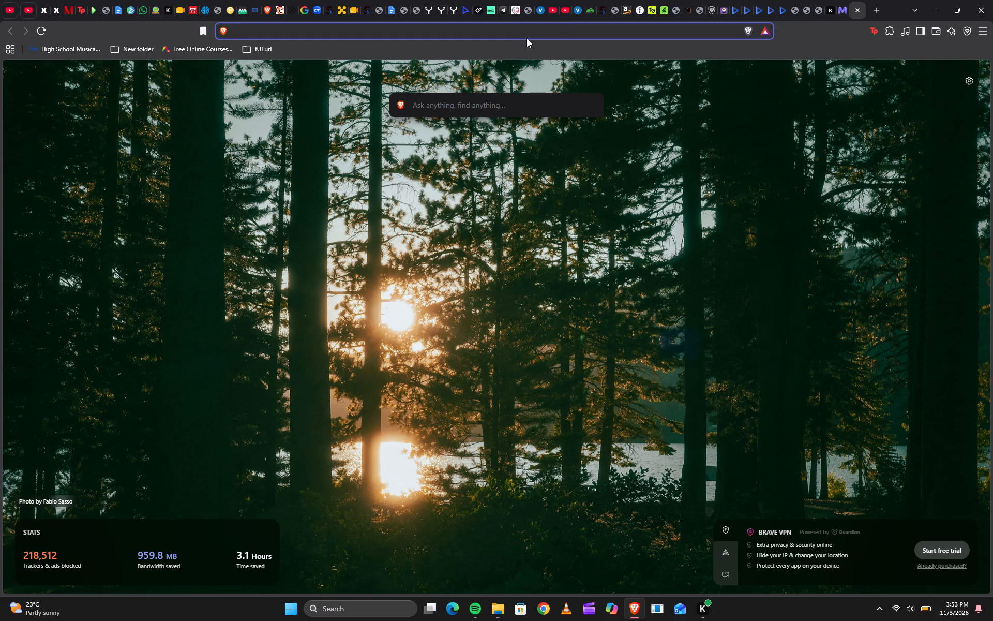
{"action": "type", "text": "loggy"}
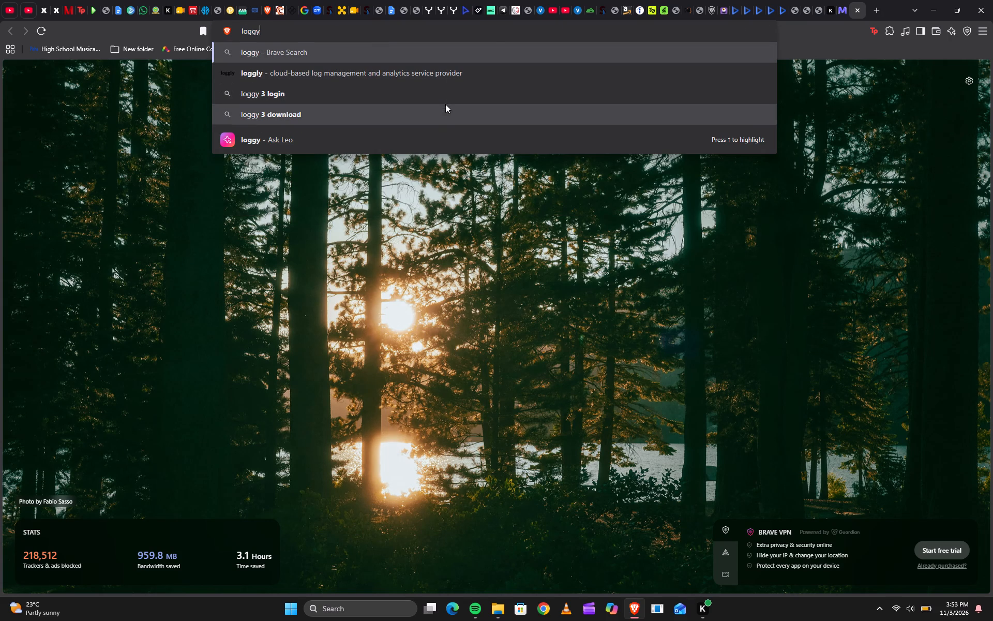
{"action": "left_click", "coordinate": [446, 106]}
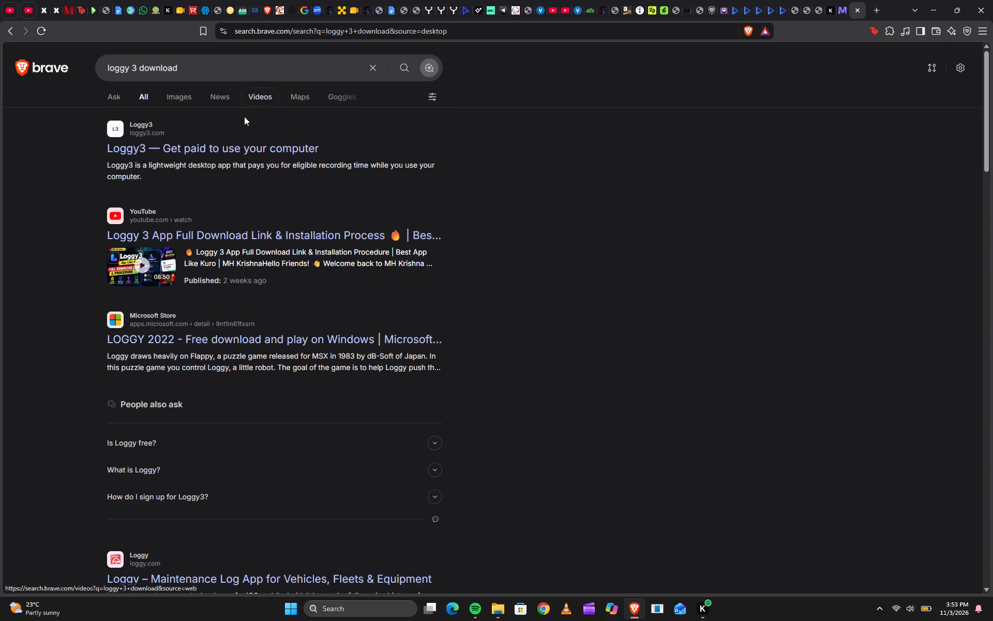
{"action": "left_click", "coordinate": [251, 149]}
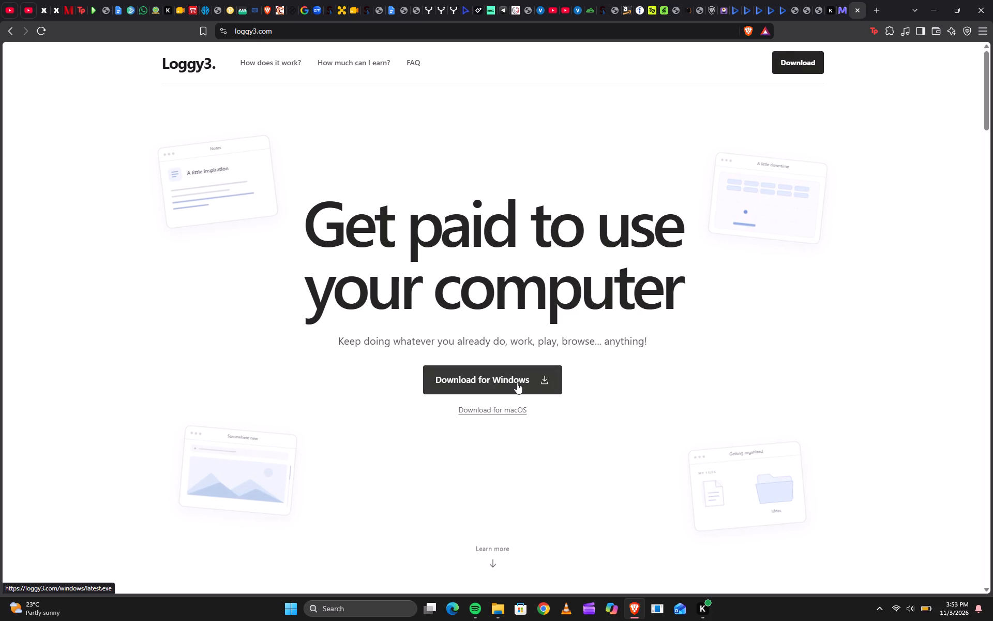
Download the Loggy3 installer for Windows into the Downloads folder and launch it.
{"action": "left_click", "coordinate": [518, 380]}
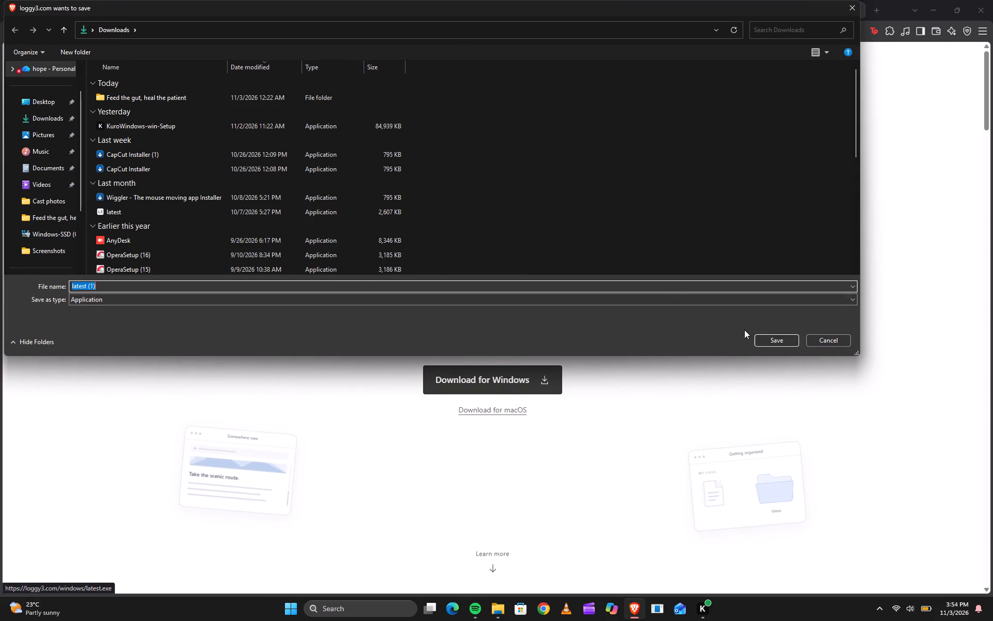
{"action": "left_click", "coordinate": [761, 340]}
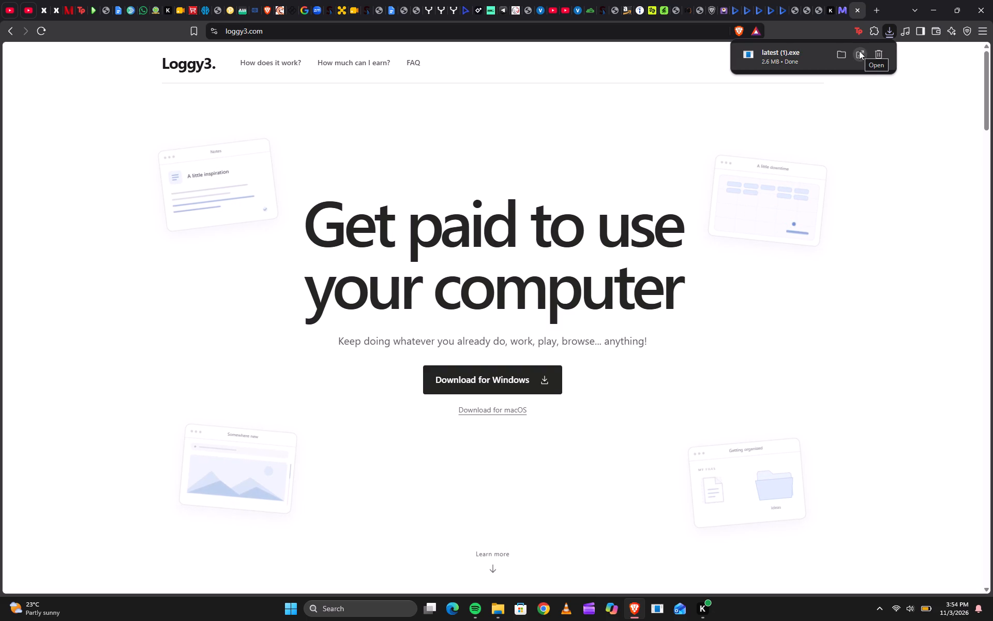
{"action": "left_click", "coordinate": [859, 51]}
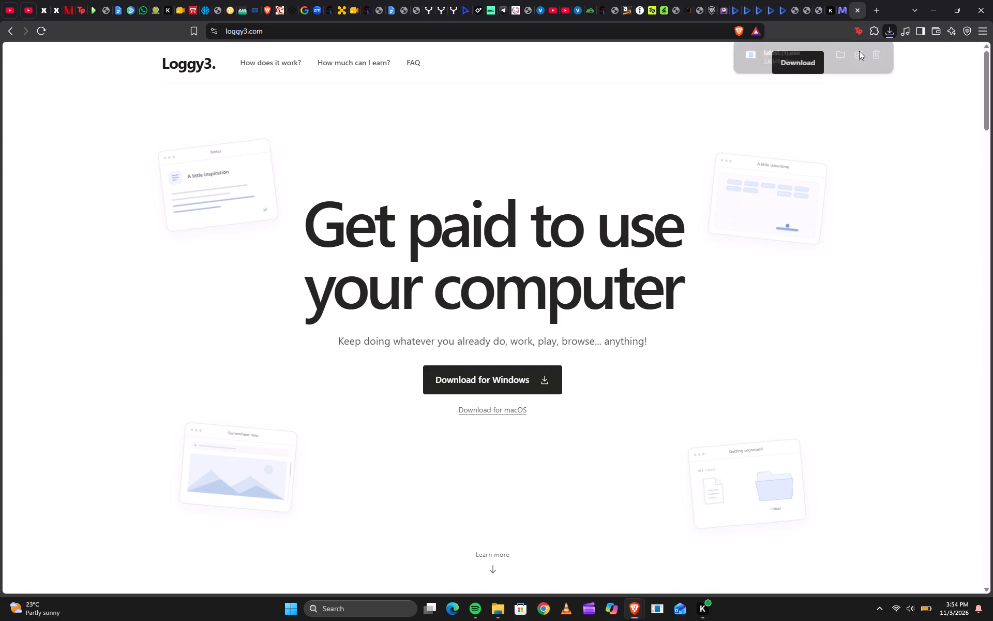
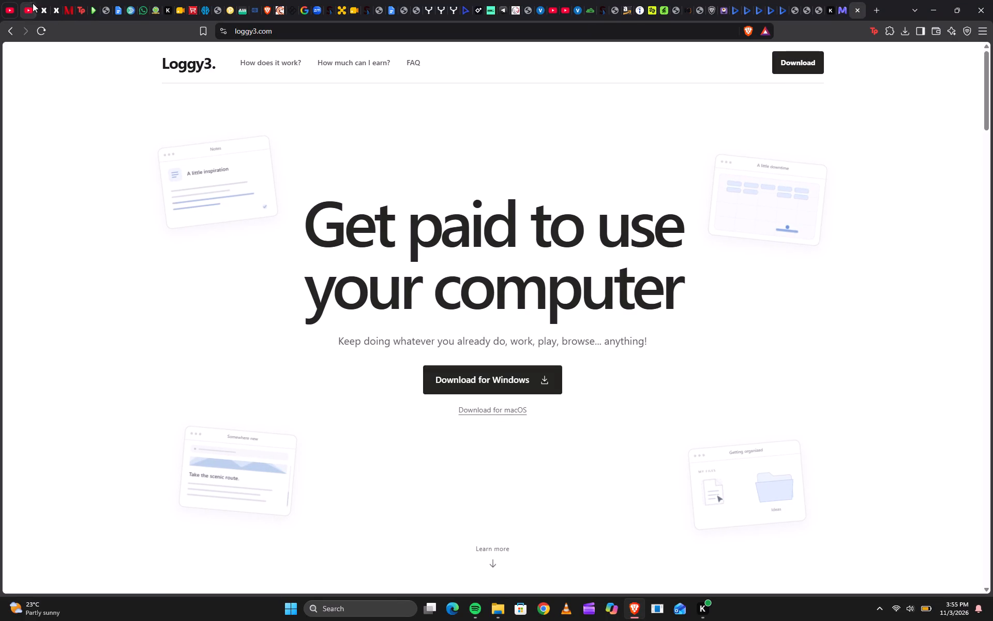
Close the Loggy3 website and return to the WorldQuant BRAIN simulation.
{"action": "left_click", "coordinate": [855, 10]}
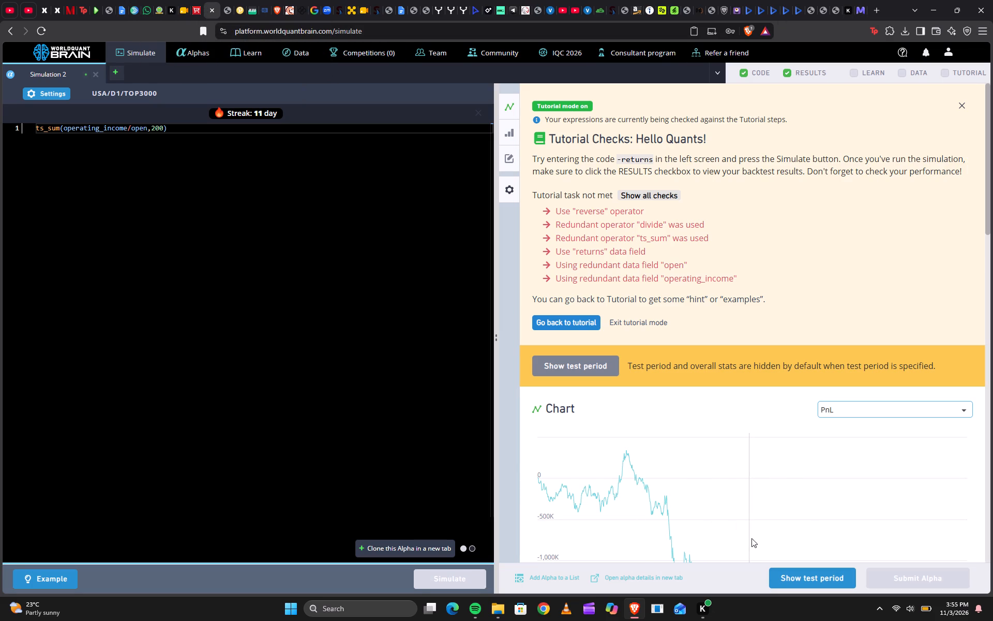
Show the test period and examine the PnL chart, yearly IS Summary and failed checks under IS Testing Status.
{"action": "left_click", "coordinate": [799, 572]}
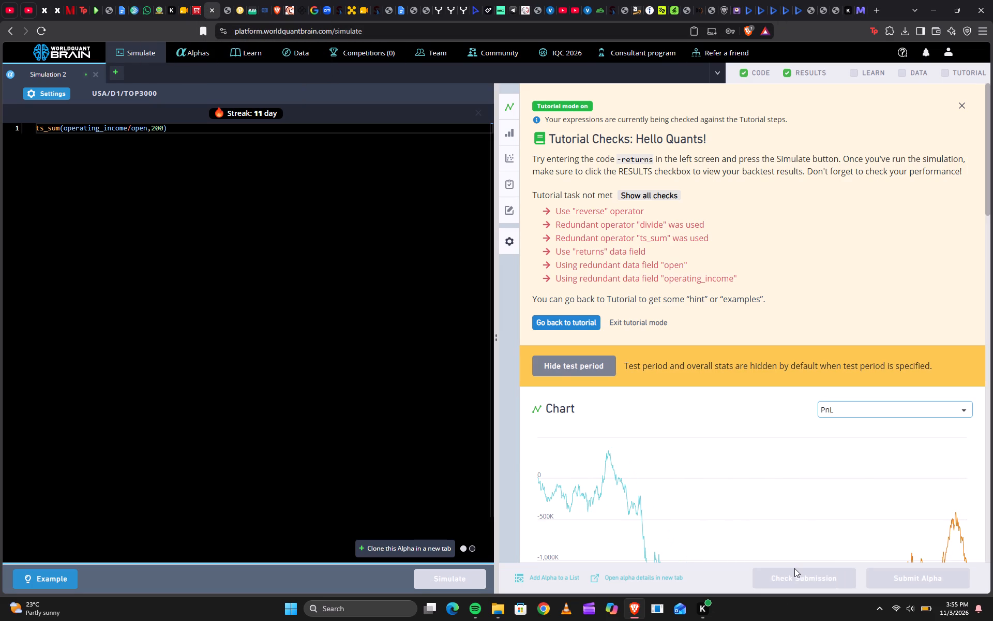
{"action": "scroll", "coordinate": [759, 461], "scroll_direction": "down", "scroll_amount": 5}
{"action": "scroll", "coordinate": [759, 461], "scroll_direction": "up", "scroll_amount": 1}
{"action": "scroll", "coordinate": [759, 461], "scroll_direction": "down", "scroll_amount": 4}
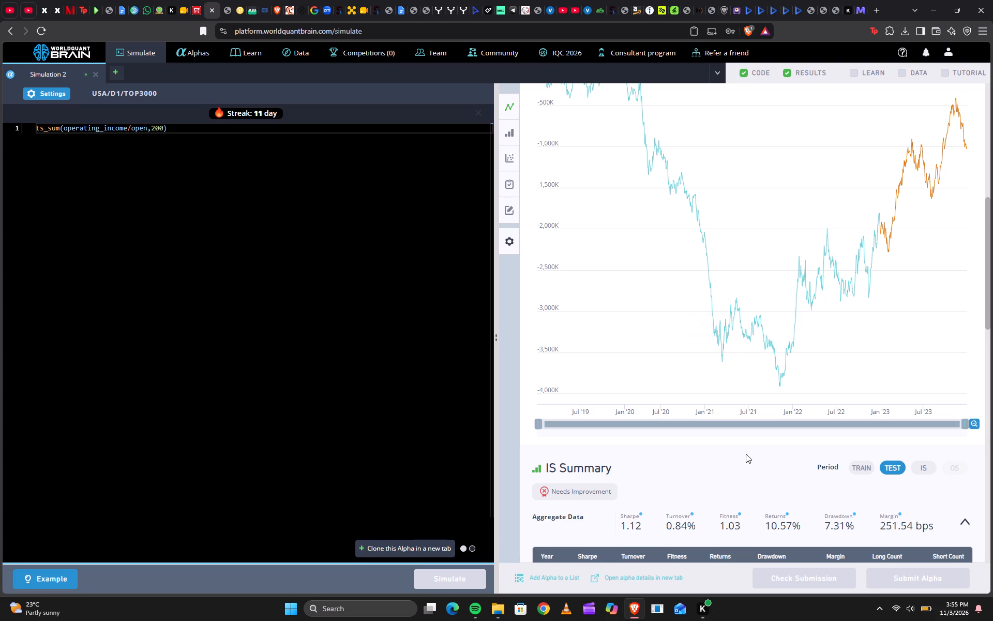
{"action": "scroll", "coordinate": [746, 454], "scroll_direction": "down", "scroll_amount": 3}
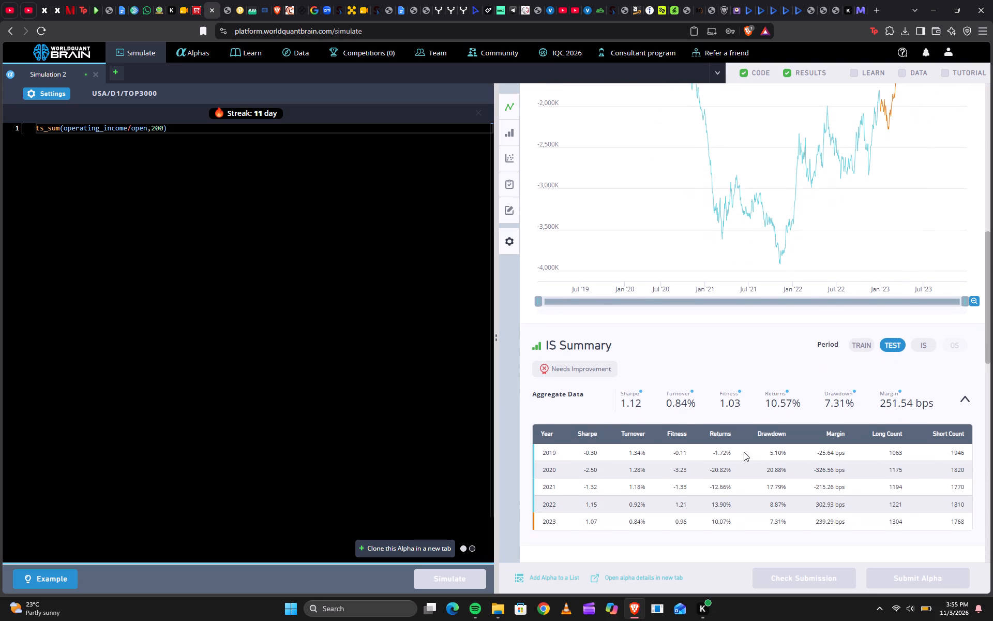
{"action": "scroll", "coordinate": [700, 416], "scroll_direction": "down", "scroll_amount": 5}
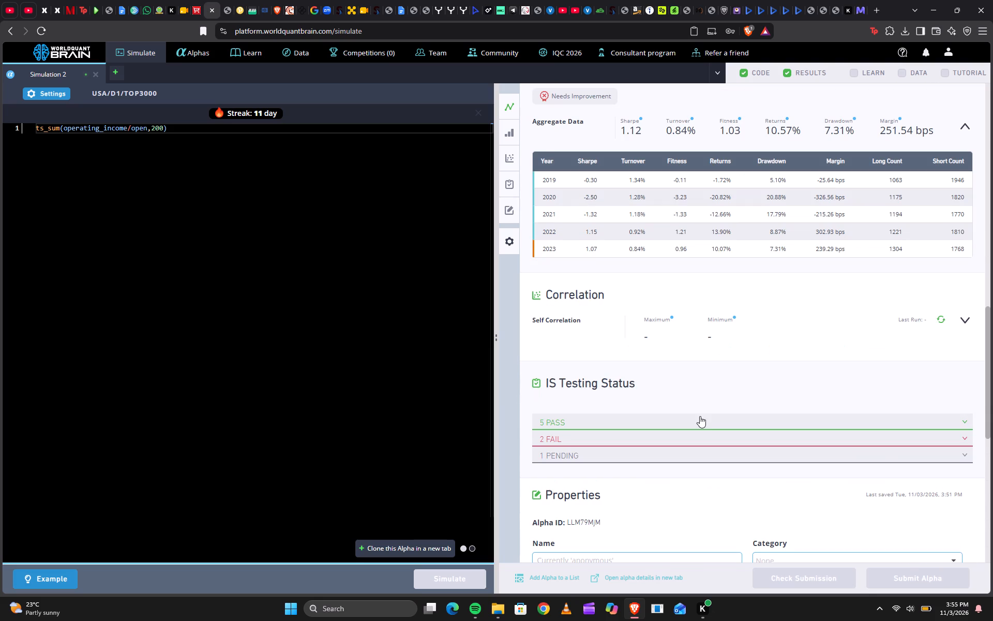
{"action": "left_click", "coordinate": [960, 418]}
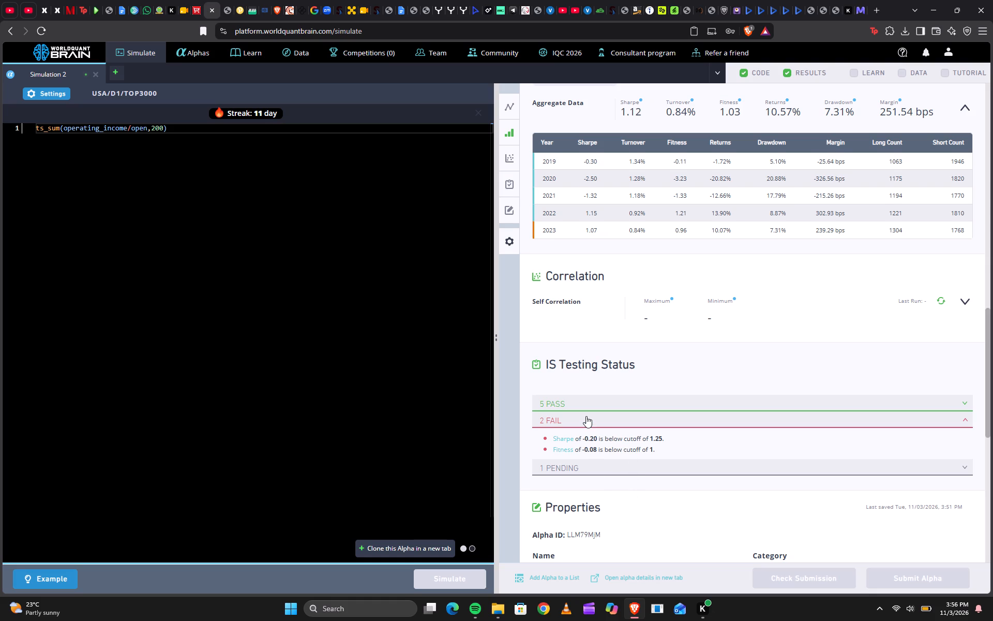
{"action": "scroll", "coordinate": [589, 407], "scroll_direction": "down", "scroll_amount": 1}
{"action": "scroll", "coordinate": [591, 406], "scroll_direction": "up", "scroll_amount": 2}
{"action": "scroll", "coordinate": [593, 406], "scroll_direction": "down", "scroll_amount": 1}
{"action": "scroll", "coordinate": [594, 406], "scroll_direction": "up", "scroll_amount": 4}
{"action": "scroll", "coordinate": [605, 409], "scroll_direction": "down", "scroll_amount": 4}
{"action": "scroll", "coordinate": [605, 409], "scroll_direction": "up", "scroll_amount": 1}
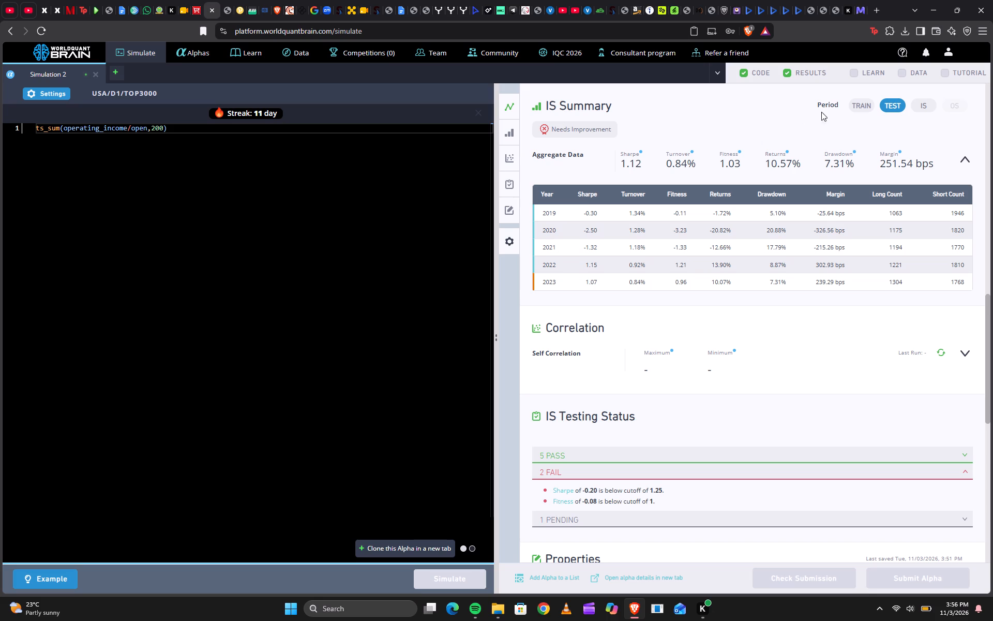
Compare the IS Summary aggregate data across the IS, TEST and TRAIN periods against the PnL chart, finishing on IS.
{"action": "left_click", "coordinate": [917, 107]}
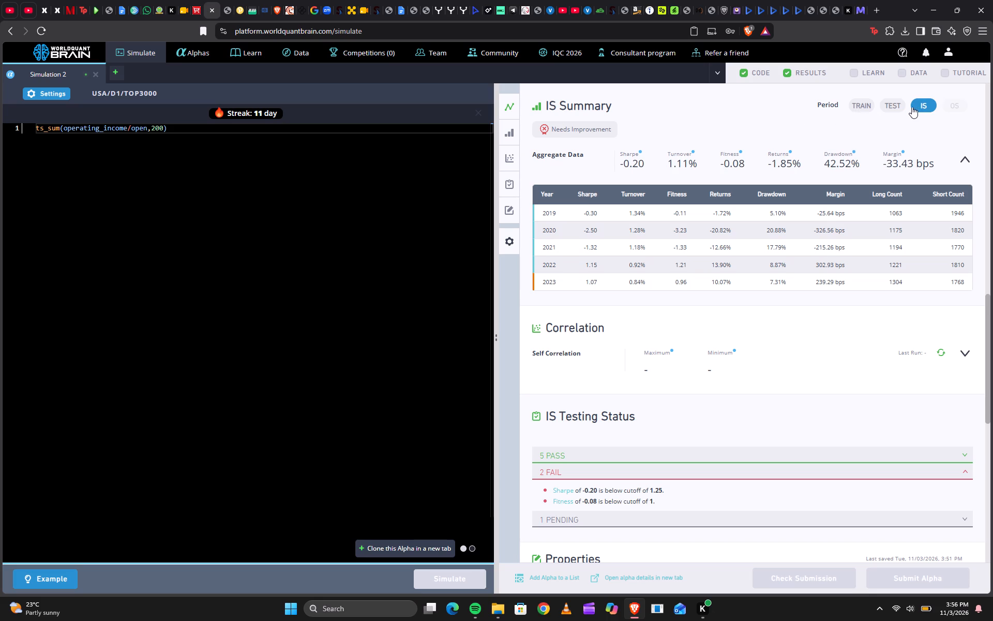
{"action": "left_click", "coordinate": [894, 107]}
{"action": "left_click", "coordinate": [862, 104]}
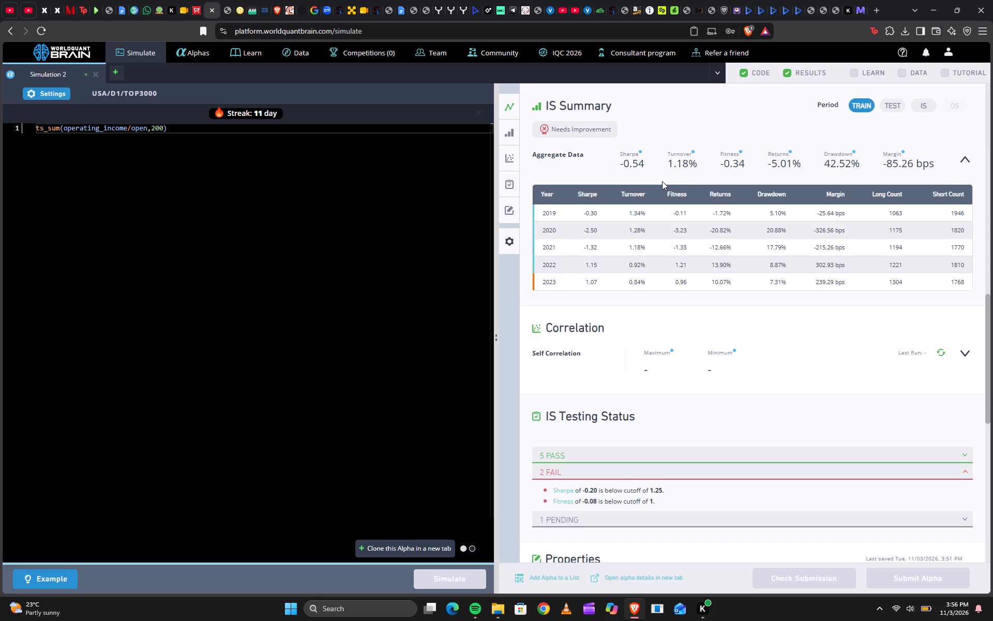
{"action": "scroll", "coordinate": [660, 180], "scroll_direction": "up", "scroll_amount": 2}
{"action": "scroll", "coordinate": [661, 179], "scroll_direction": "down", "scroll_amount": 1}
{"action": "scroll", "coordinate": [662, 179], "scroll_direction": "up", "scroll_amount": 1}
{"action": "scroll", "coordinate": [662, 179], "scroll_direction": "down", "scroll_amount": 2}
{"action": "scroll", "coordinate": [667, 180], "scroll_direction": "up", "scroll_amount": 7}
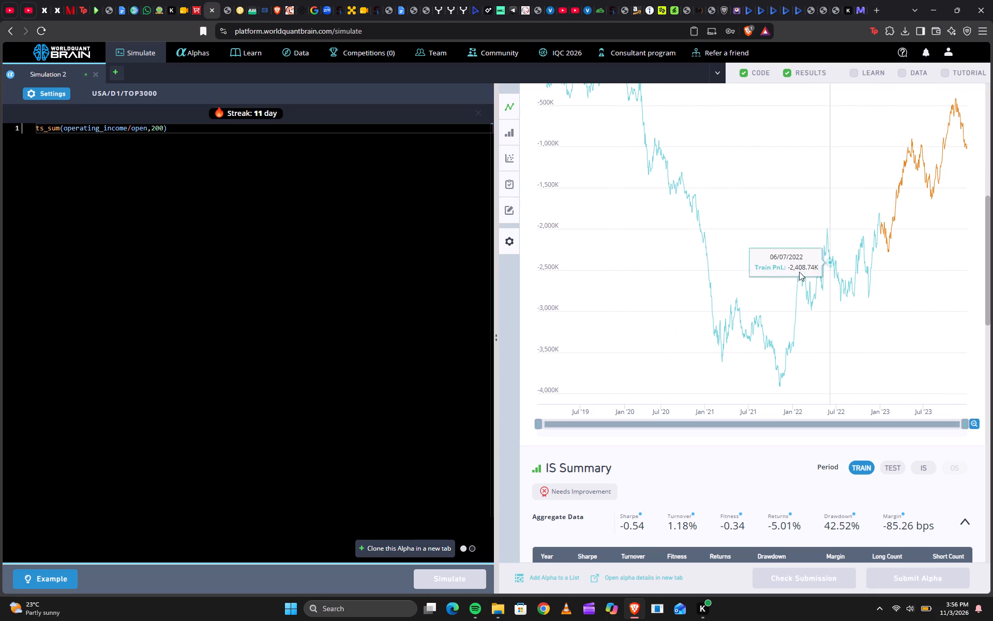
{"action": "scroll", "coordinate": [833, 180], "scroll_direction": "down", "scroll_amount": 7}
{"action": "scroll", "coordinate": [830, 186], "scroll_direction": "up", "scroll_amount": 1}
{"action": "scroll", "coordinate": [830, 186], "scroll_direction": "down", "scroll_amount": 1}
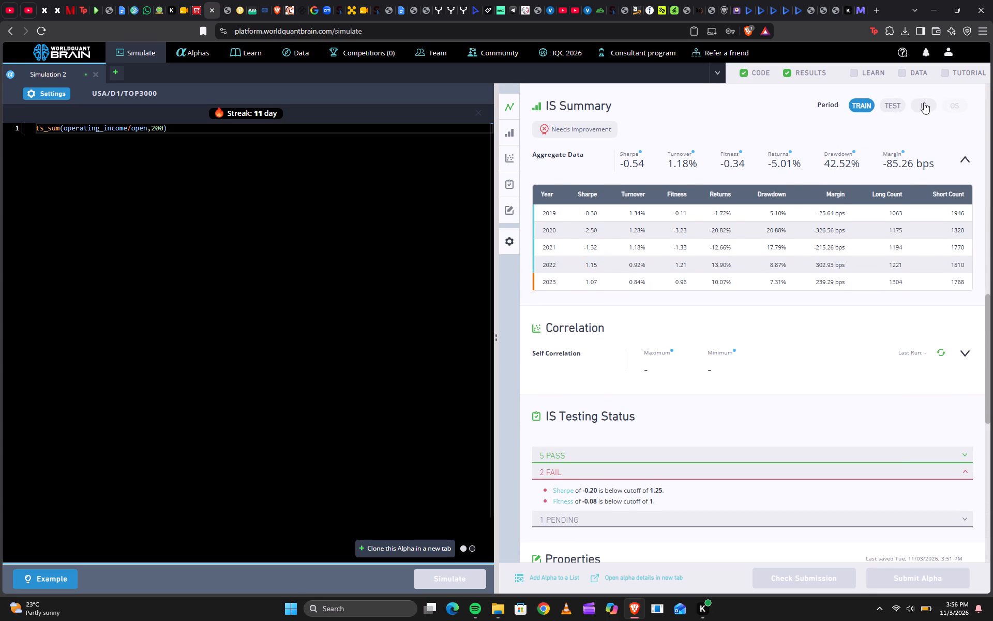
{"action": "left_click", "coordinate": [922, 102]}
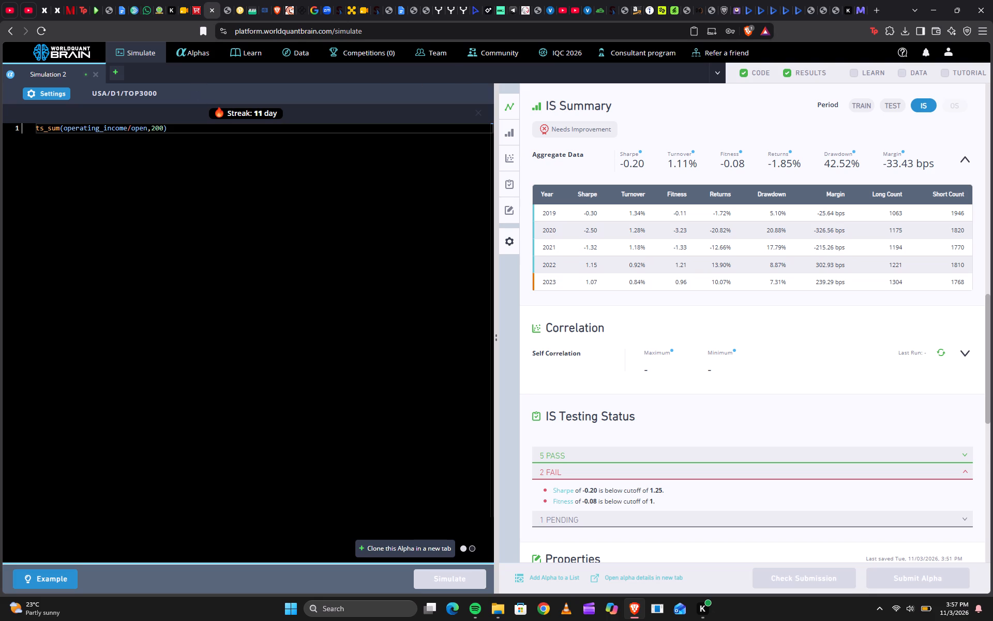
Copy operating_income/open from the expression and search the USA TOP3000 data fields for it.
{"action": "left_click_drag", "start_coordinate": [63, 127], "coordinate": [84, 130]}
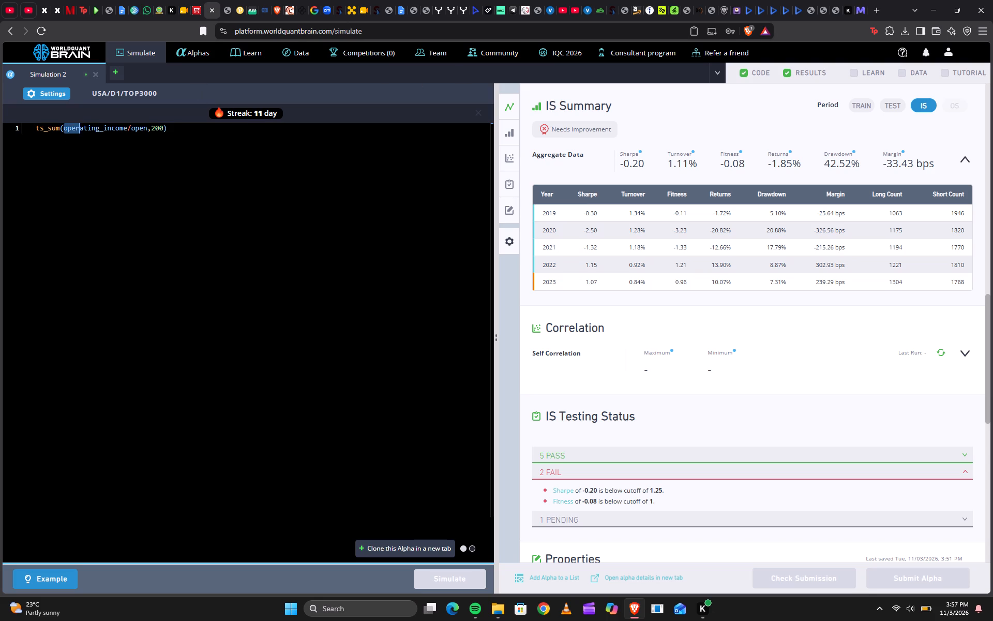
{"action": "left_click_drag", "start_coordinate": [84, 130], "coordinate": [148, 132]}
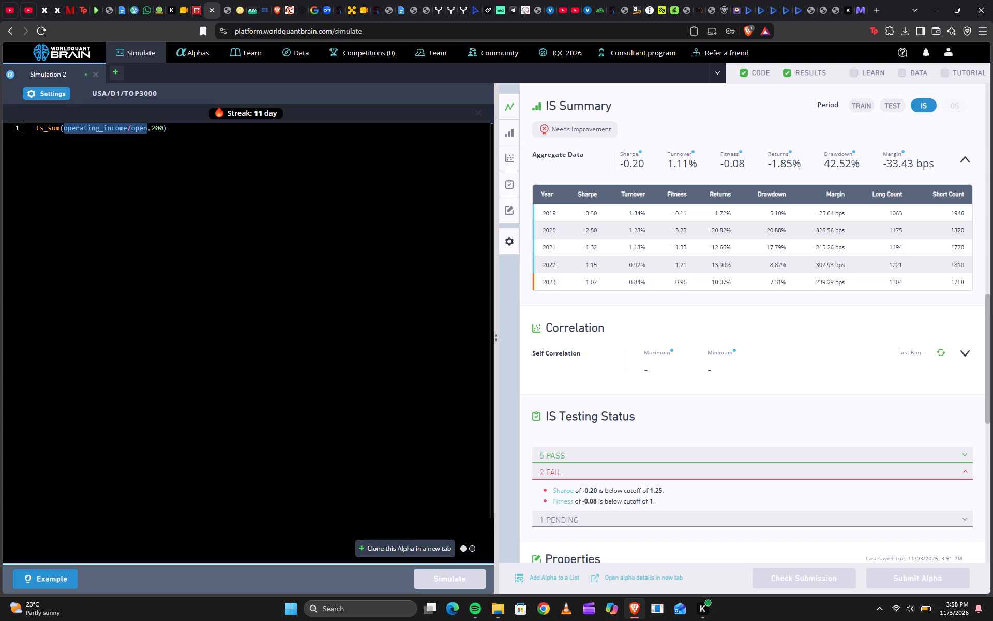
{"action": "right_click", "coordinate": [138, 129]}
{"action": "left_click", "coordinate": [166, 171]}
{"action": "left_click", "coordinate": [193, 246]}
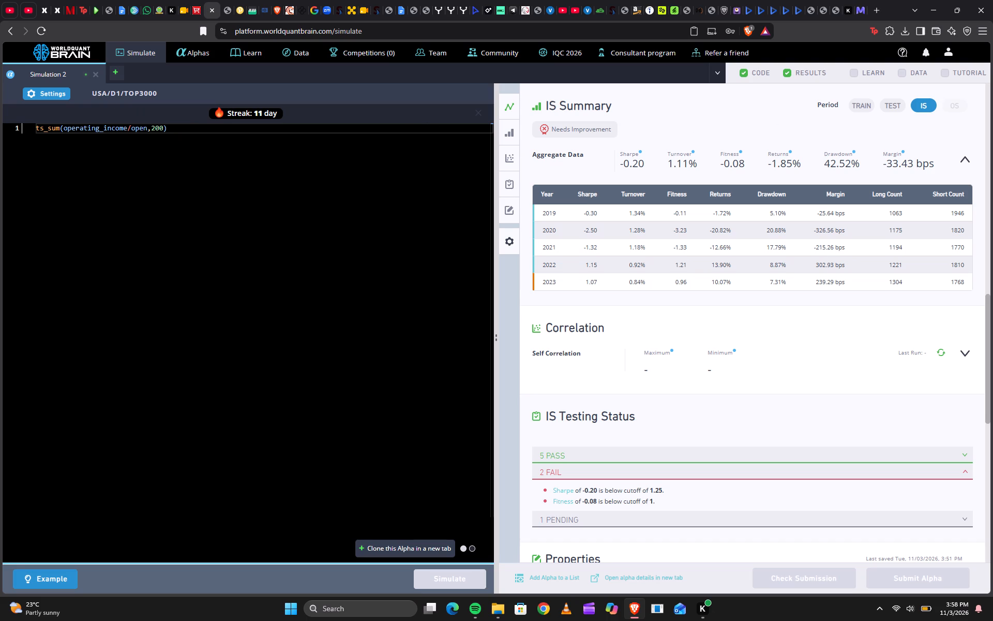
{"action": "left_click", "coordinate": [918, 71]}
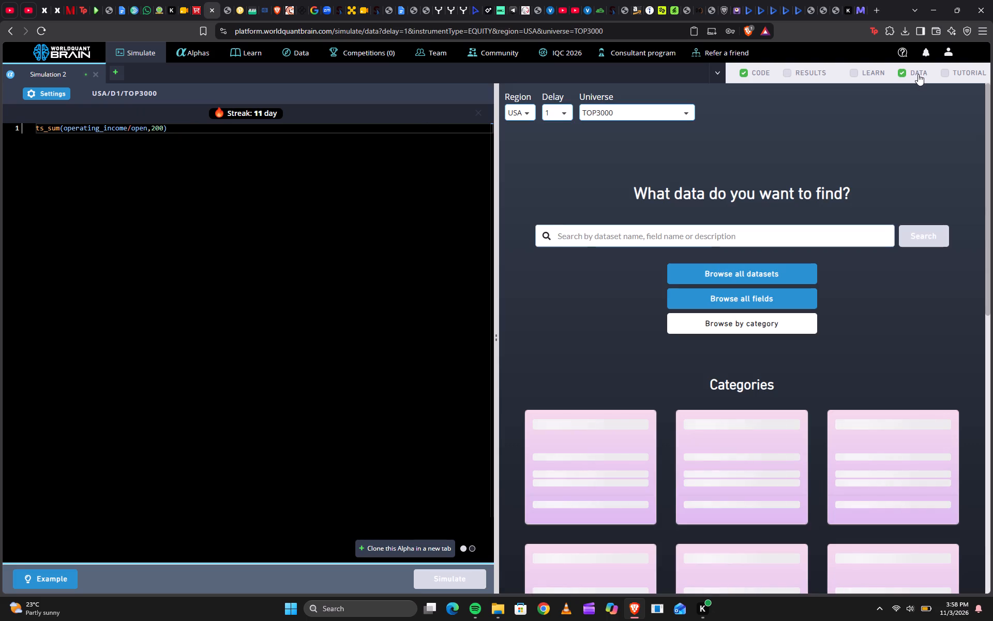
{"action": "right_click", "coordinate": [629, 235]}
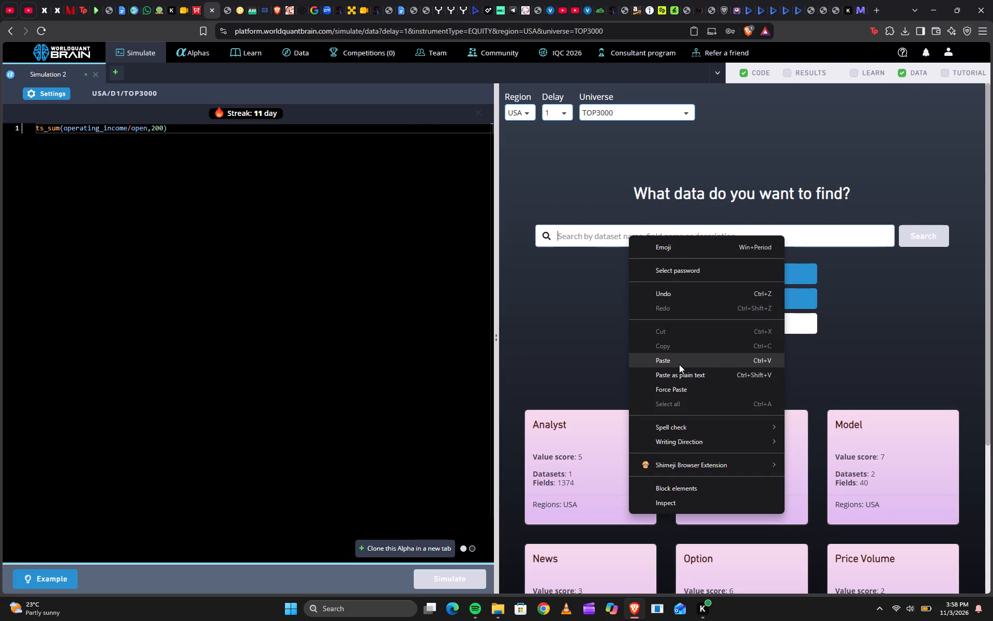
{"action": "left_click", "coordinate": [680, 364]}
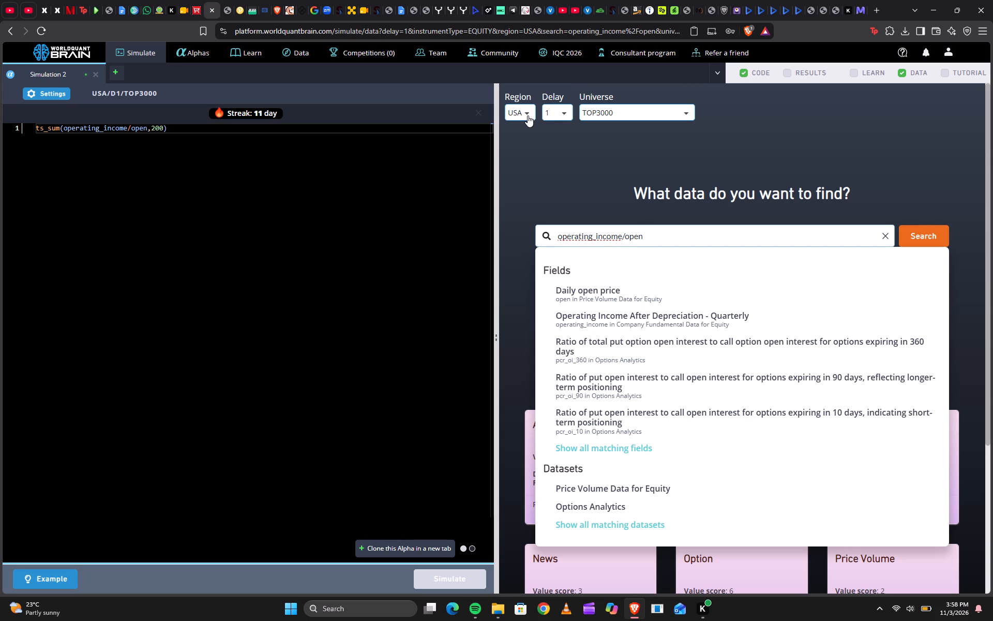
{"action": "left_click", "coordinate": [57, 93]}
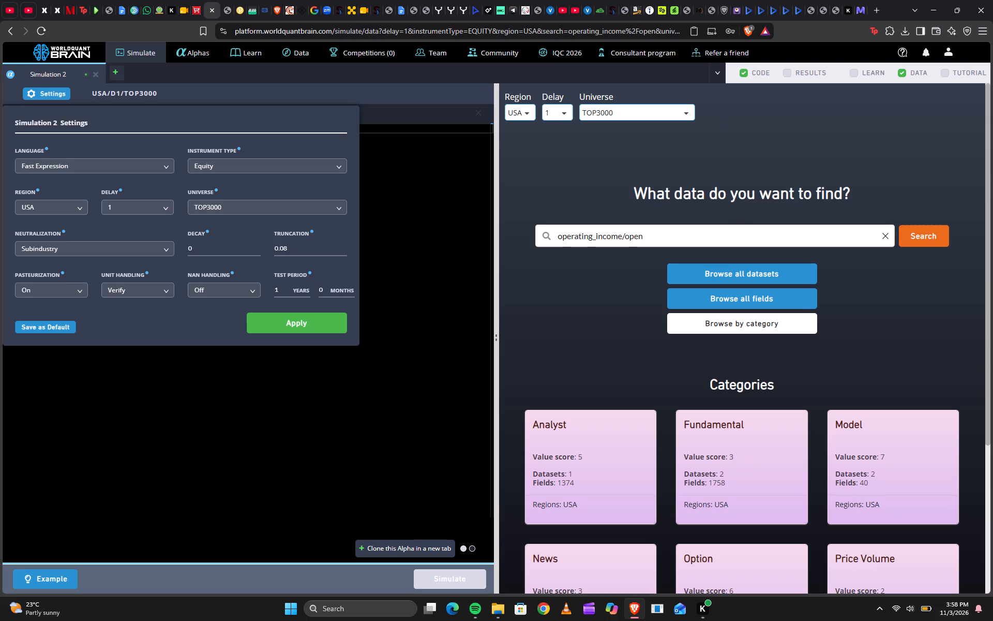
{"action": "left_click", "coordinate": [765, 128]}
{"action": "left_click", "coordinate": [924, 231]}
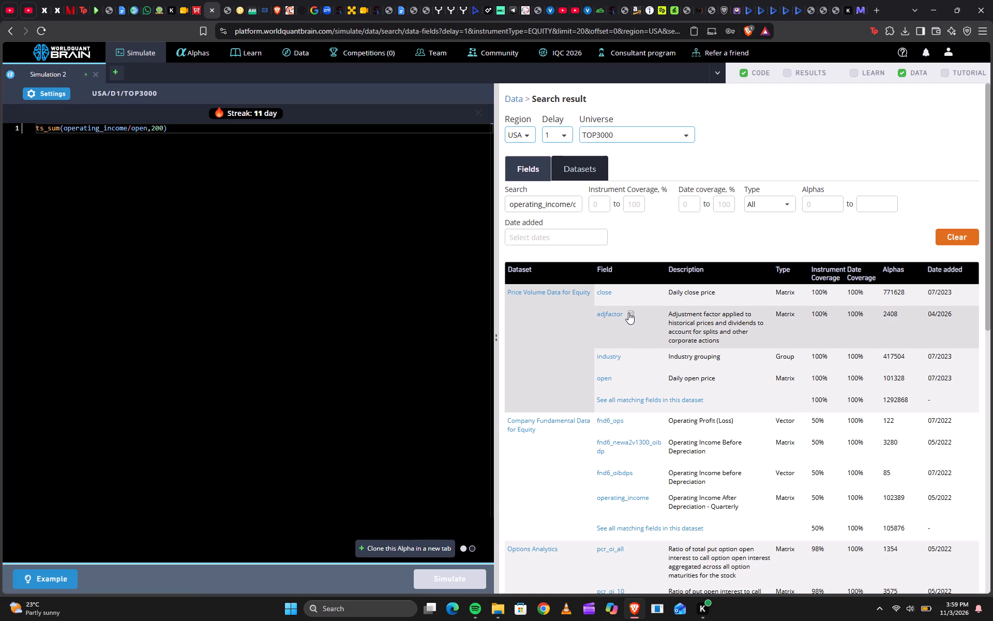
Replace operating_income/open with the adjfactor field copied from the search results, making ts_sum(adjfactor,200), and simulate it.
{"action": "left_click", "coordinate": [628, 313]}
{"action": "left_click", "coordinate": [169, 165]}
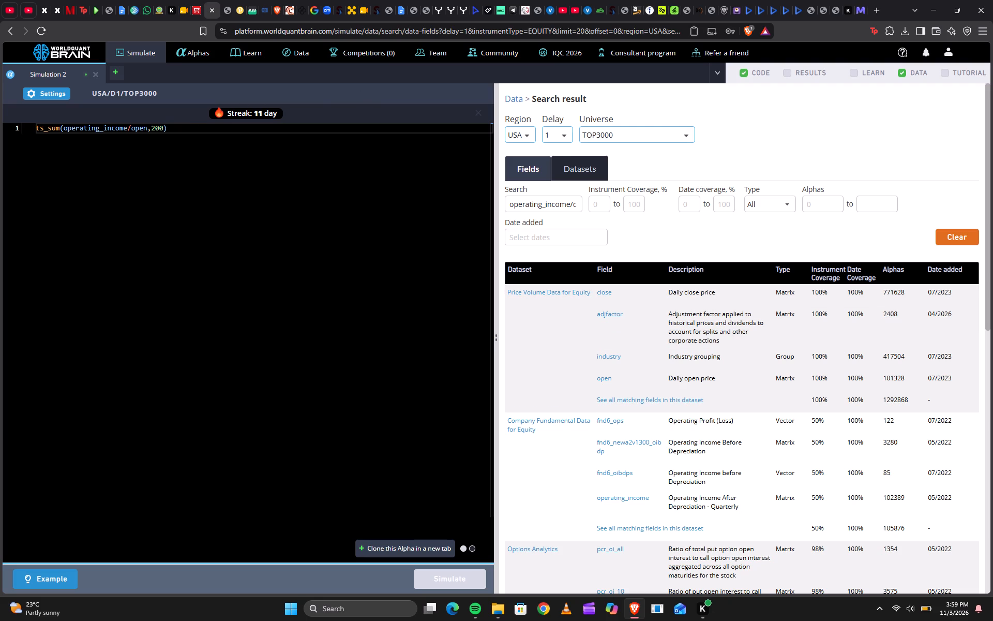
{"action": "left_click_drag", "start_coordinate": [148, 127], "coordinate": [75, 140]}
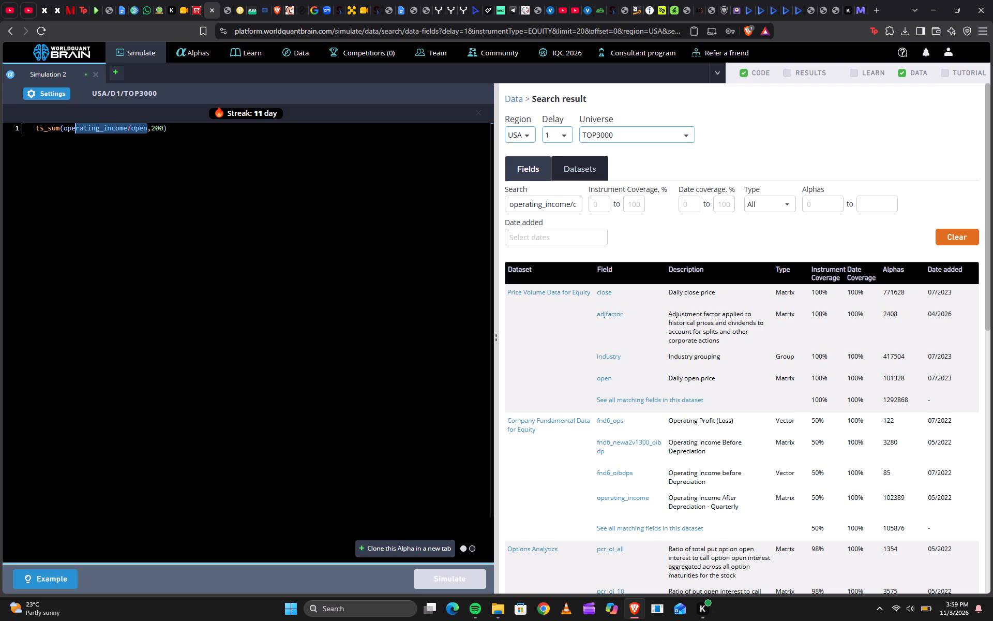
{"action": "left_click_drag", "start_coordinate": [75, 140], "coordinate": [65, 133]}
{"action": "key", "text": "BackSpace"}
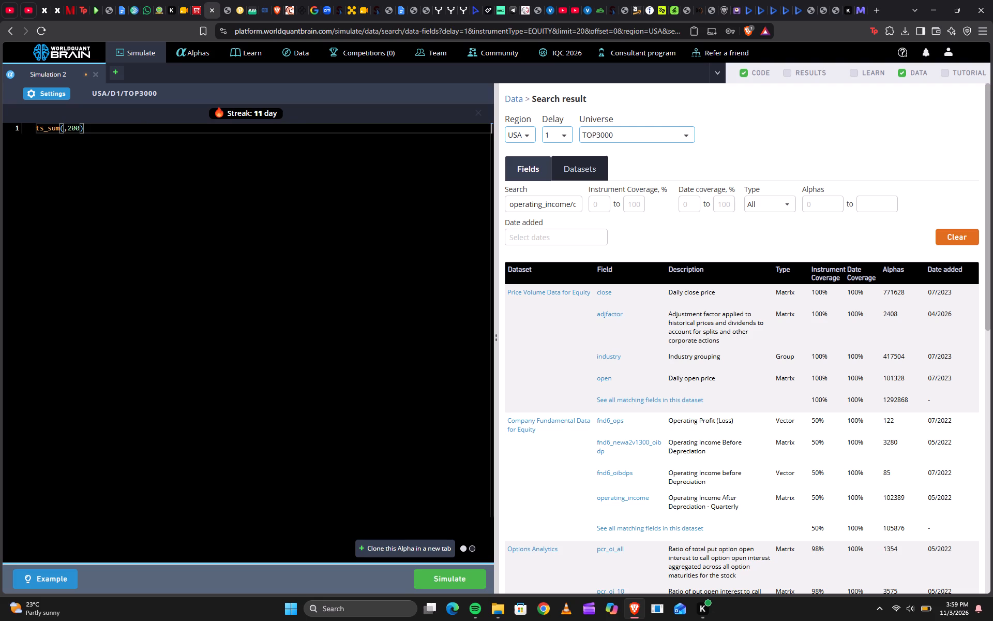
{"action": "key", "text": "ctrl+v"}
{"action": "left_click", "coordinate": [462, 576]}
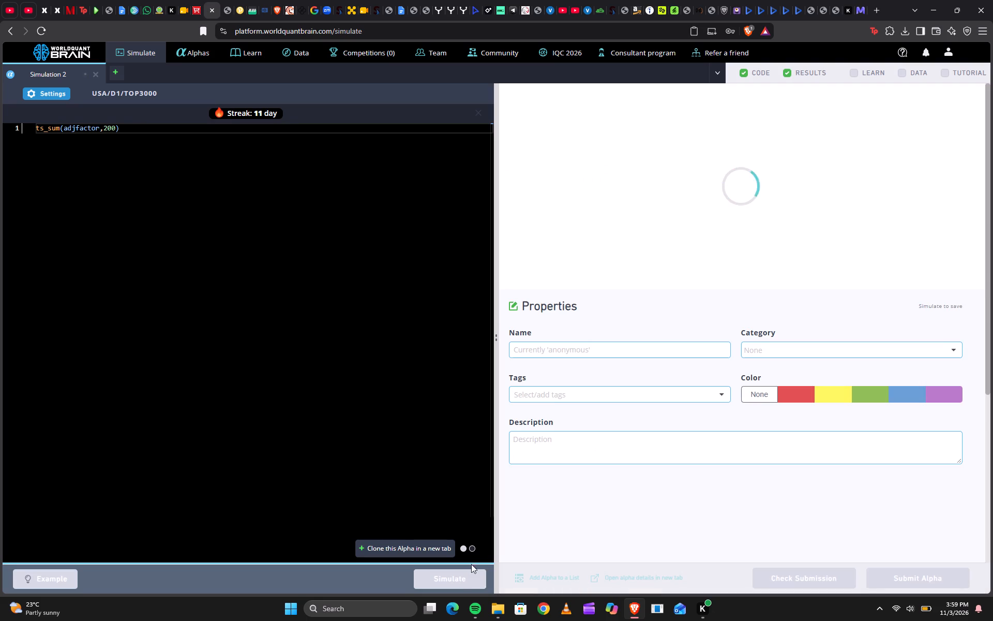
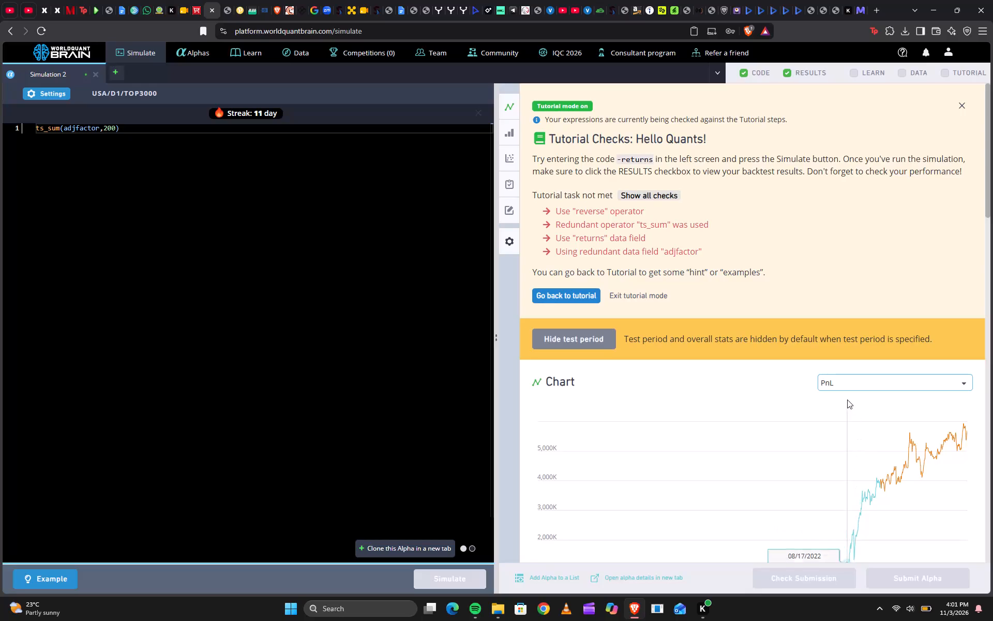
Examine the PnL chart and the IS Summary's aggregate and yearly data for the ts_sum(adjfactor,200) simulation.
{"action": "scroll", "coordinate": [843, 397], "scroll_direction": "down", "scroll_amount": 1}
{"action": "scroll", "coordinate": [843, 397], "scroll_direction": "up", "scroll_amount": 2}
{"action": "scroll", "coordinate": [843, 397], "scroll_direction": "down", "scroll_amount": 9}
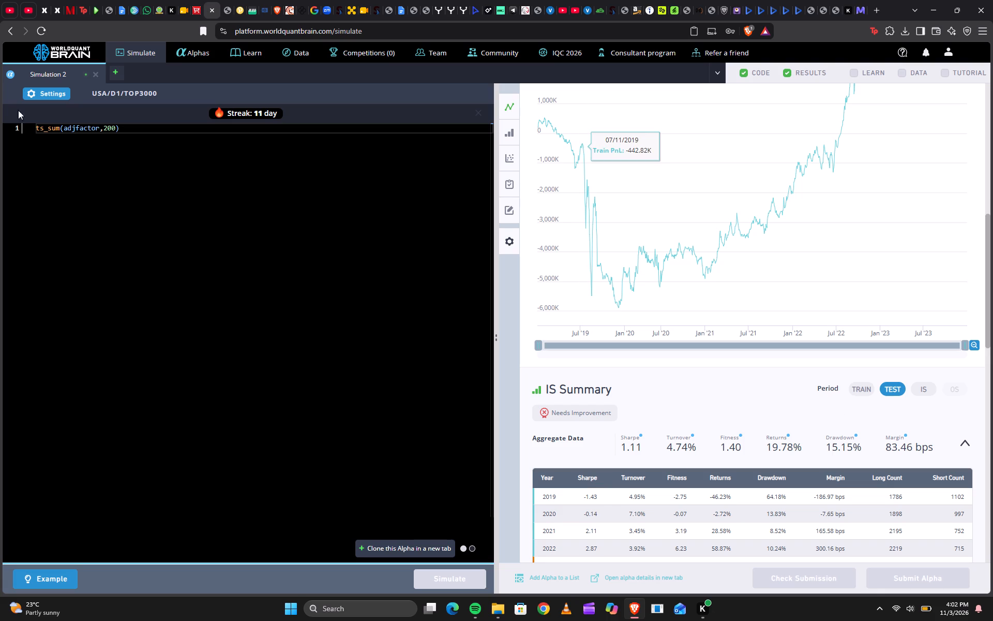
Open the simulation settings for the ts_sum(adjfactor,200) alpha.
{"action": "left_click", "coordinate": [27, 85]}
{"action": "left_click", "coordinate": [32, 93]}
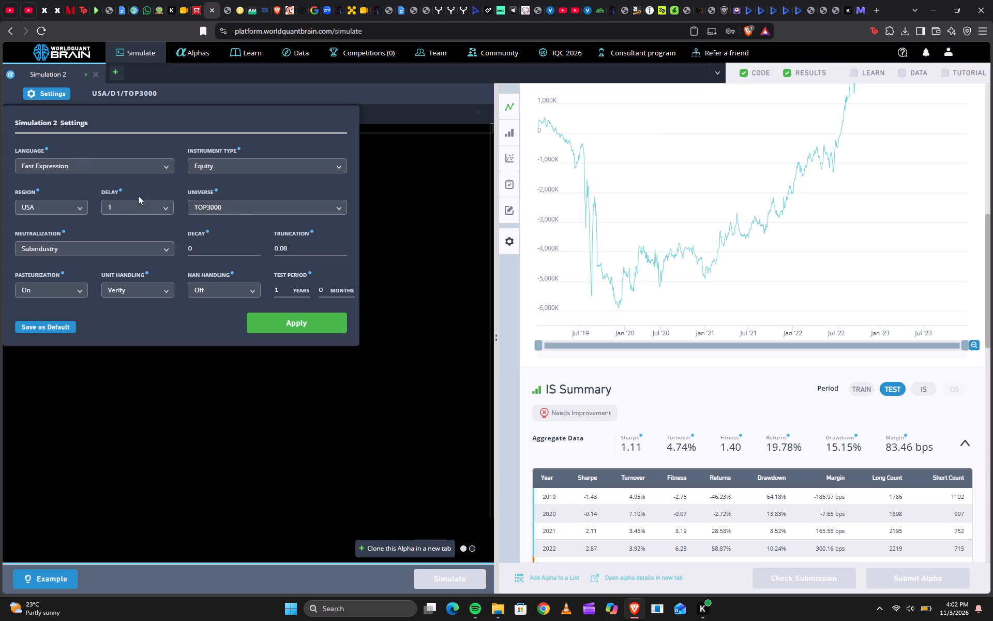
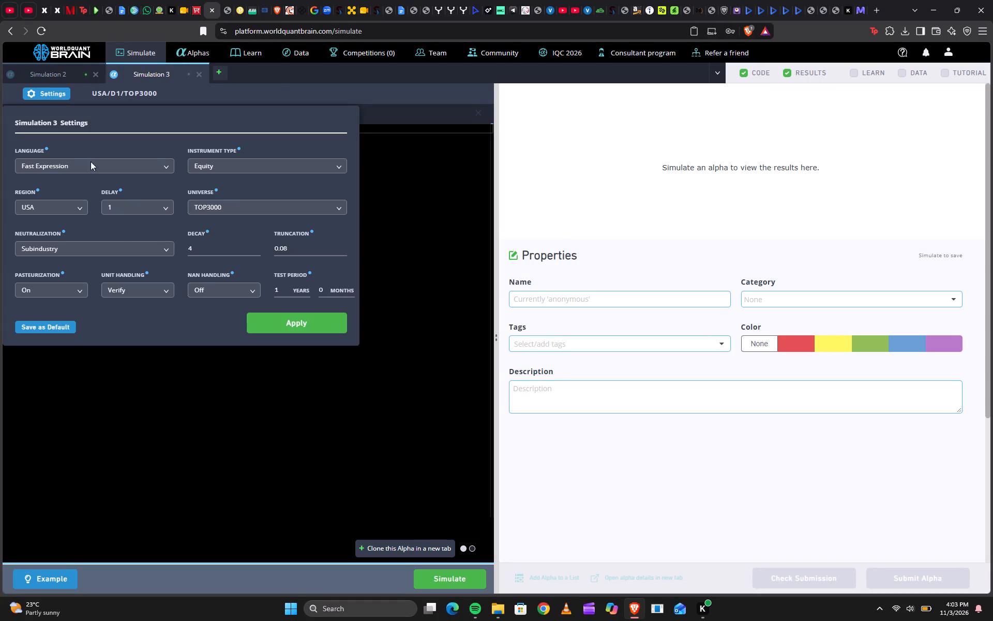
Start editing the Decay value in the Simulation 3 settings.
{"action": "left_click", "coordinate": [221, 245]}
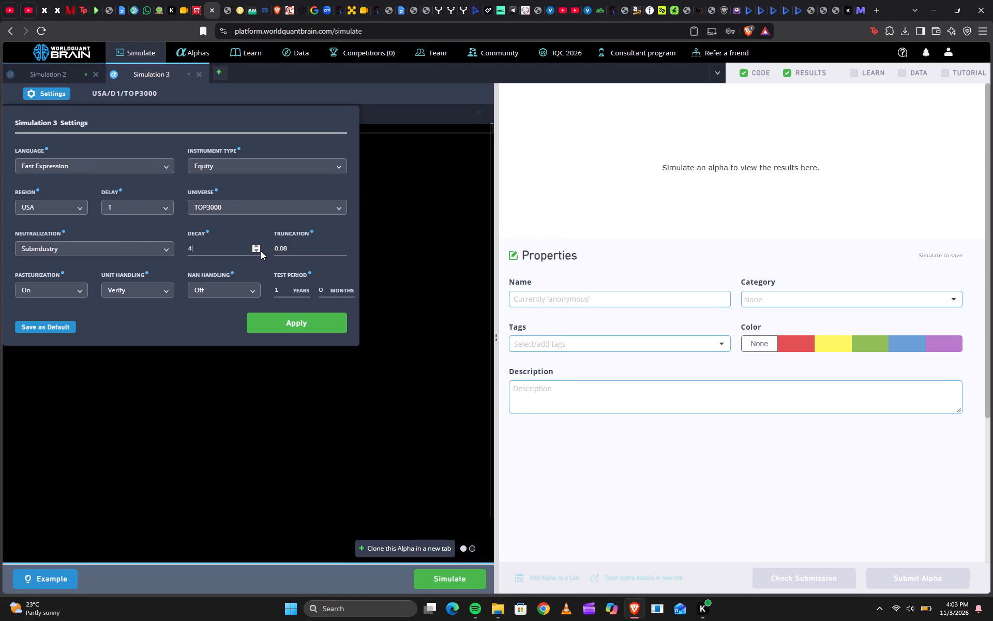
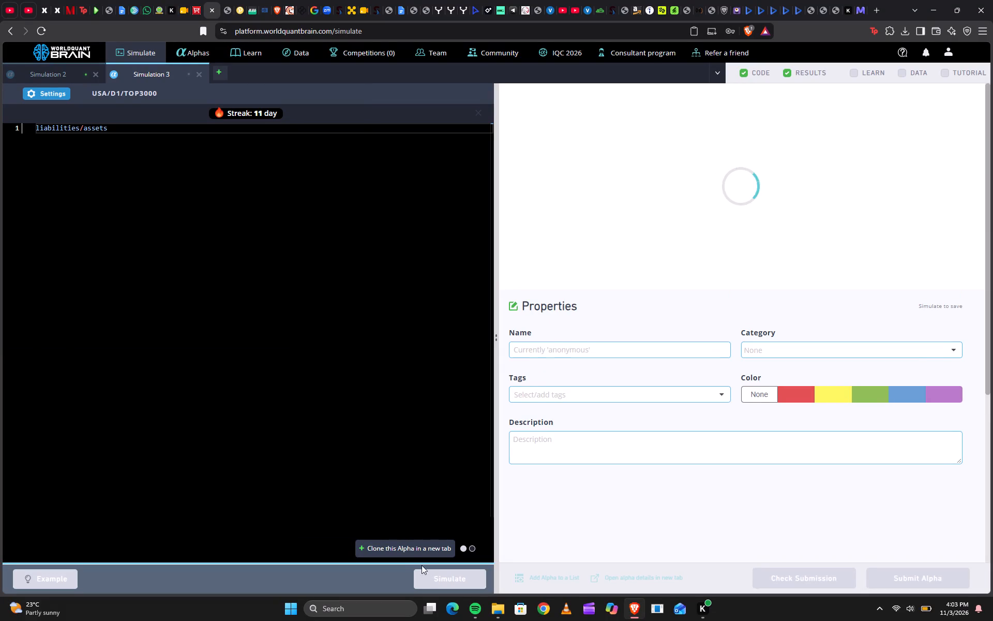
Close the Simulation 2 tab, keeping the liabilities/assets simulation open.
{"action": "left_click", "coordinate": [94, 71]}
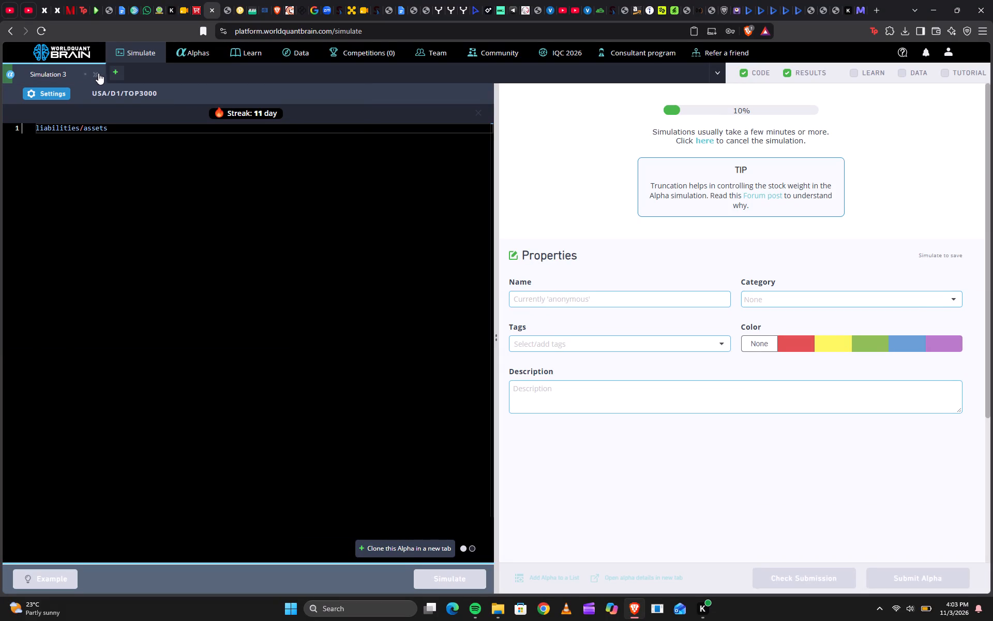
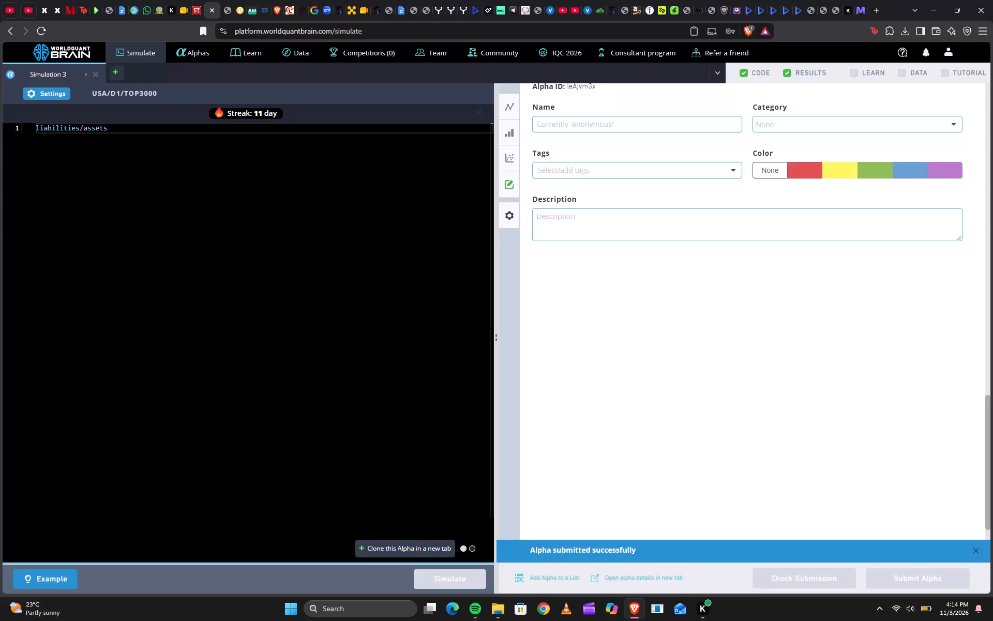
Open a new simulation and apply settings with Market neutralization, decay 24 and truncation 0.11.
{"action": "left_click", "coordinate": [334, 233]}
{"action": "left_click", "coordinate": [113, 75]}
{"action": "left_click", "coordinate": [56, 96]}
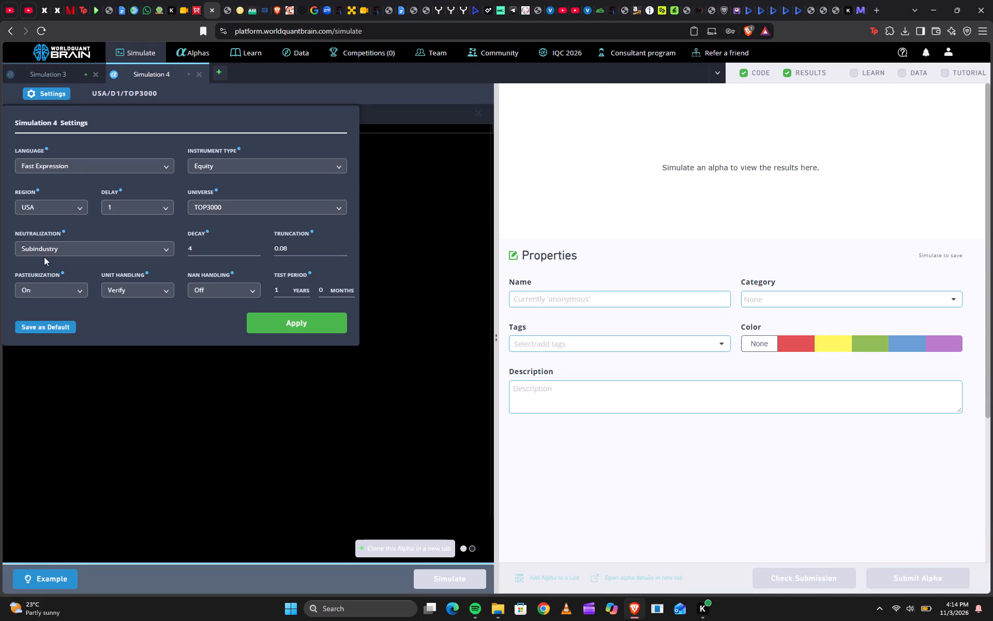
{"action": "left_click", "coordinate": [61, 246]}
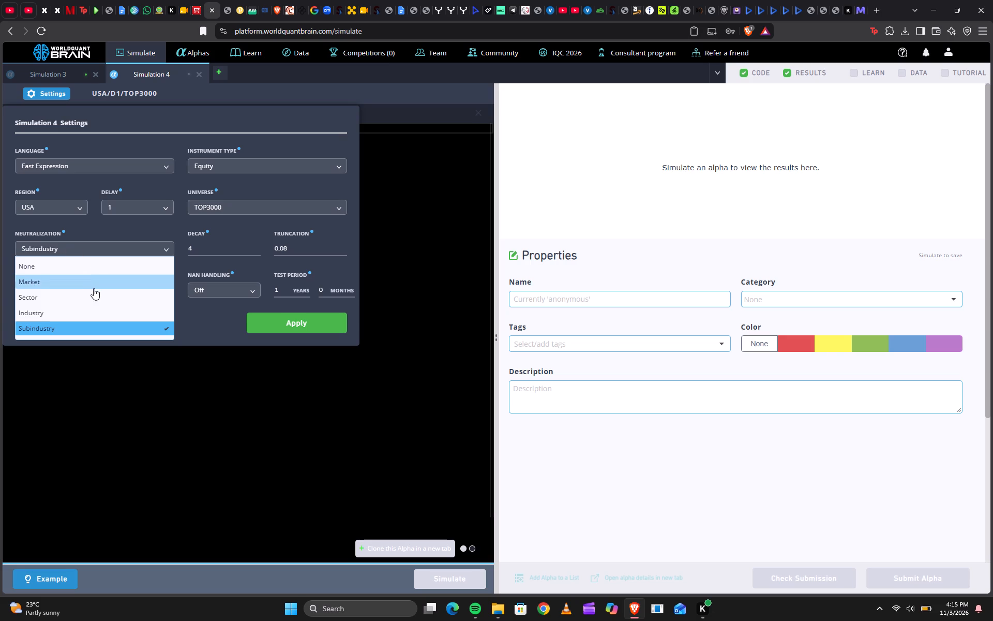
{"action": "left_click", "coordinate": [94, 288]}
{"action": "triple_click", "coordinate": [258, 251]}
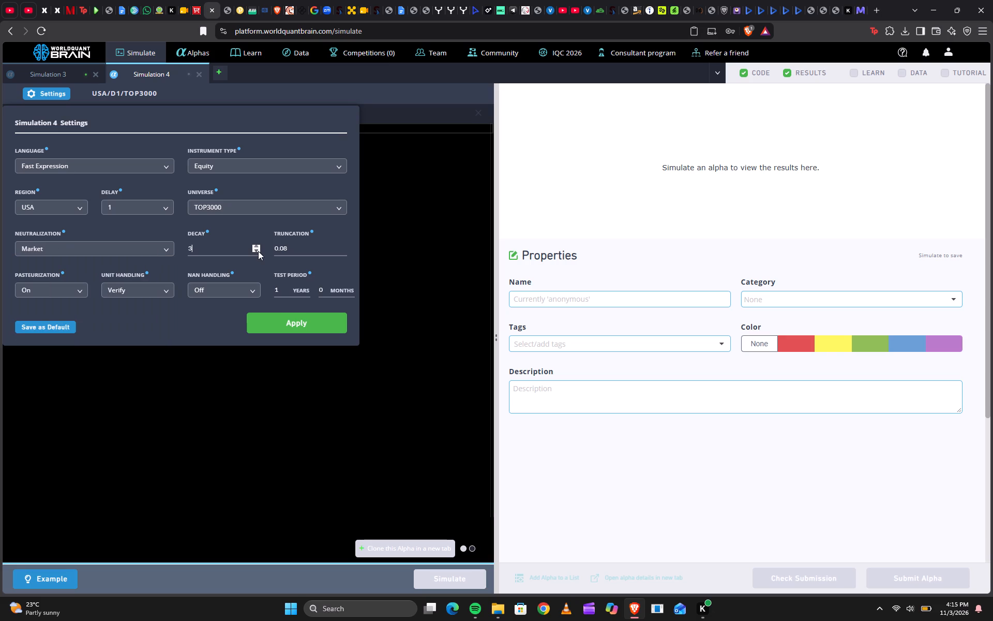
{"action": "left_click", "coordinate": [258, 250]}
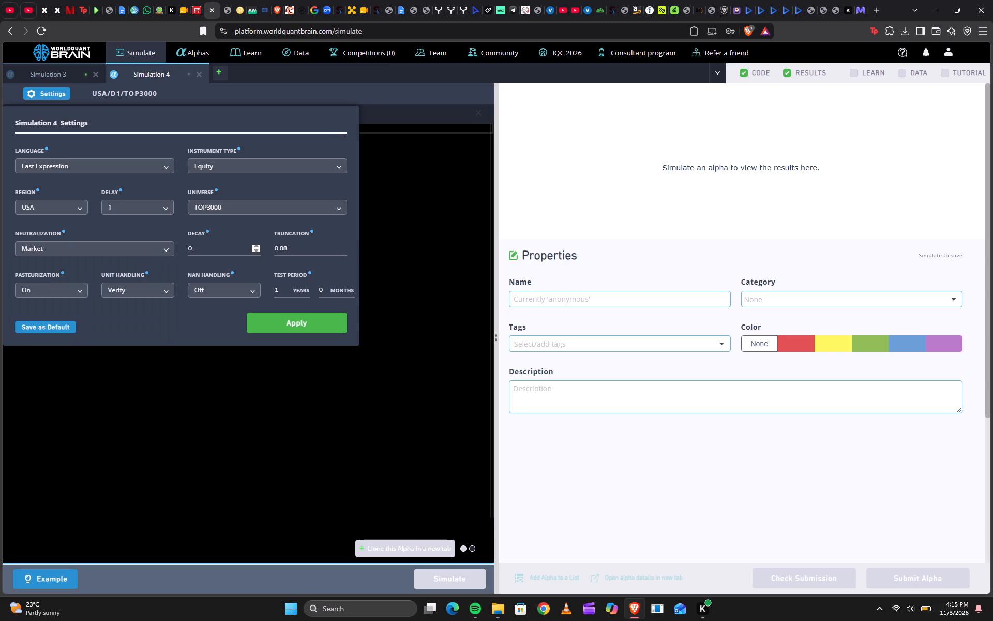
{"action": "left_click", "coordinate": [253, 246]}
{"action": "triple_click", "coordinate": [341, 245]}
{"action": "left_click", "coordinate": [279, 320]}
Load the example alpha based on the liabilities field into Simulation 4 and start simulating it.
{"action": "left_click", "coordinate": [58, 577]}
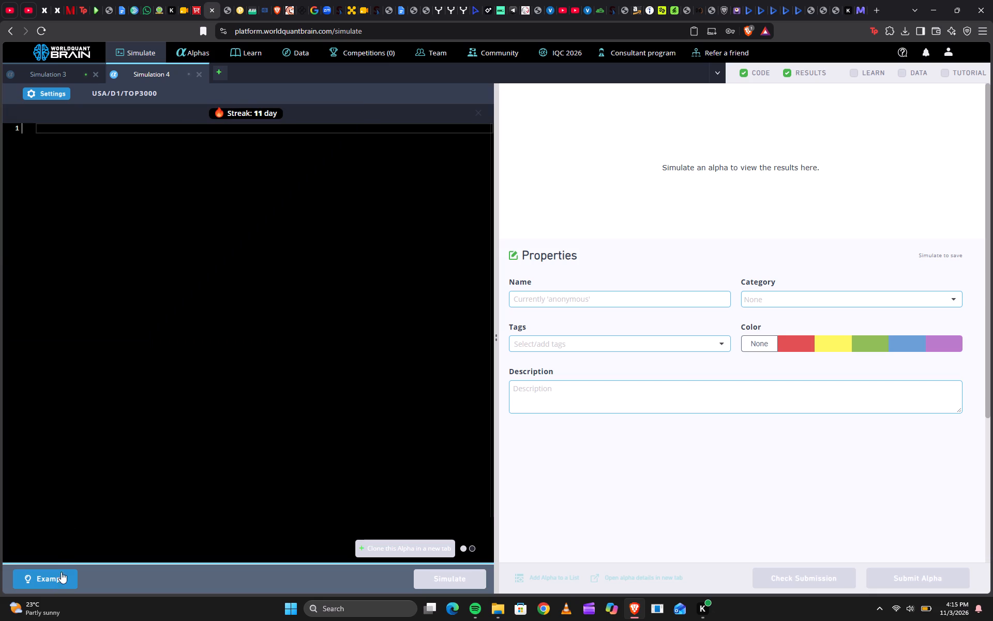
{"action": "left_click", "coordinate": [71, 579]}
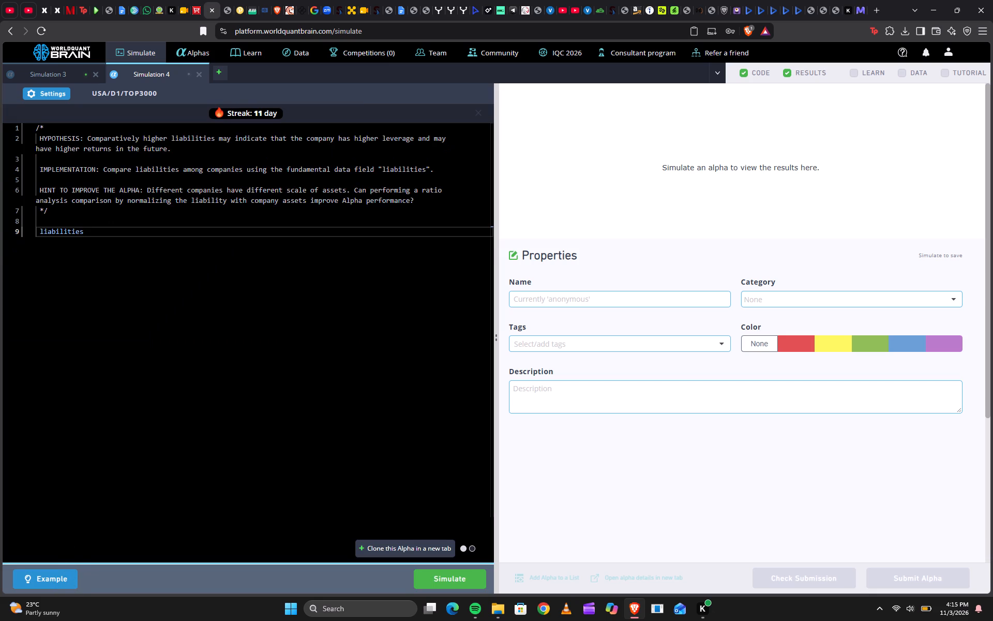
{"action": "left_click", "coordinate": [447, 574]}
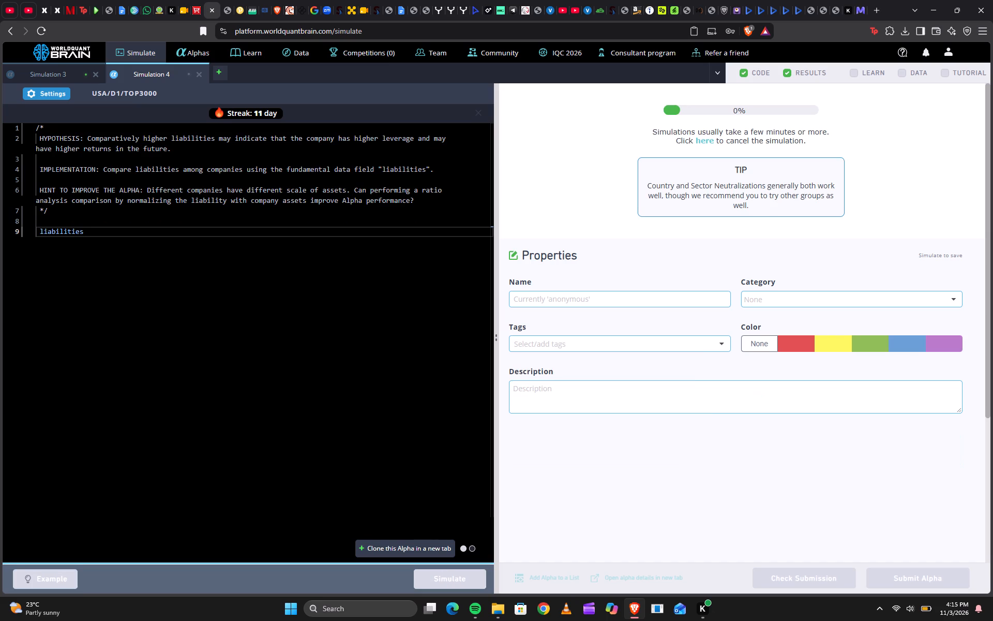